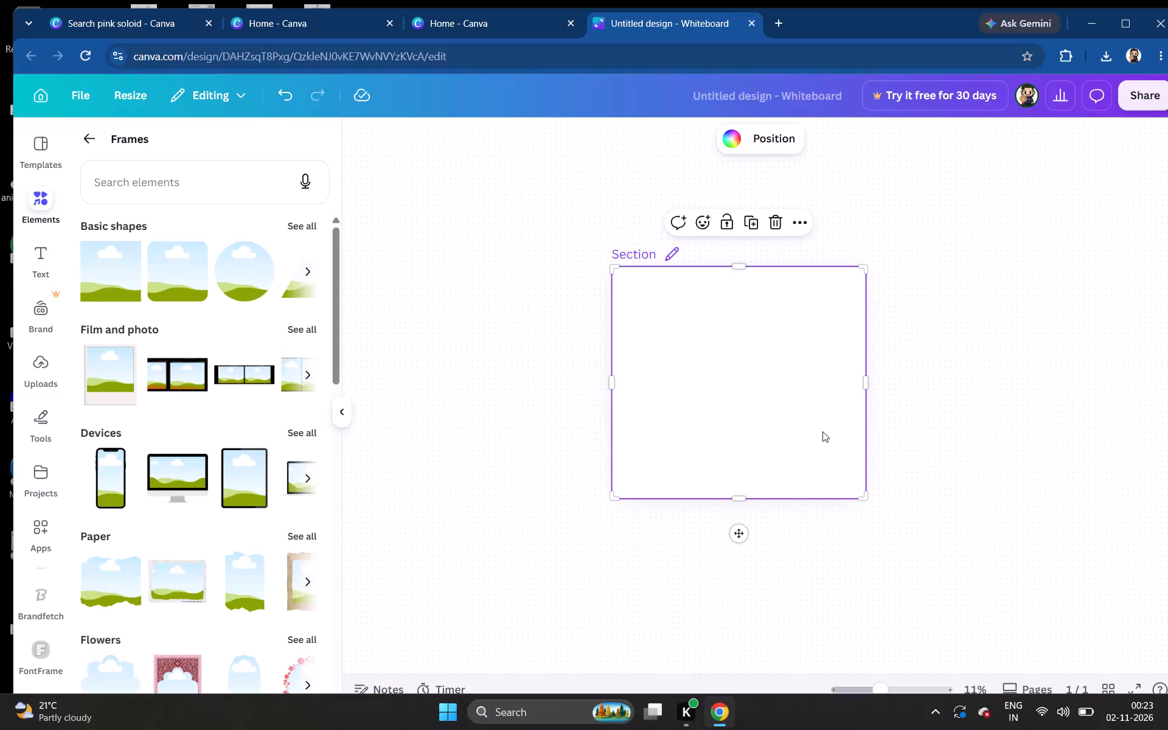
Delete the empty square section from the whiteboard.
{"action": "left_click", "coordinate": [771, 233]}
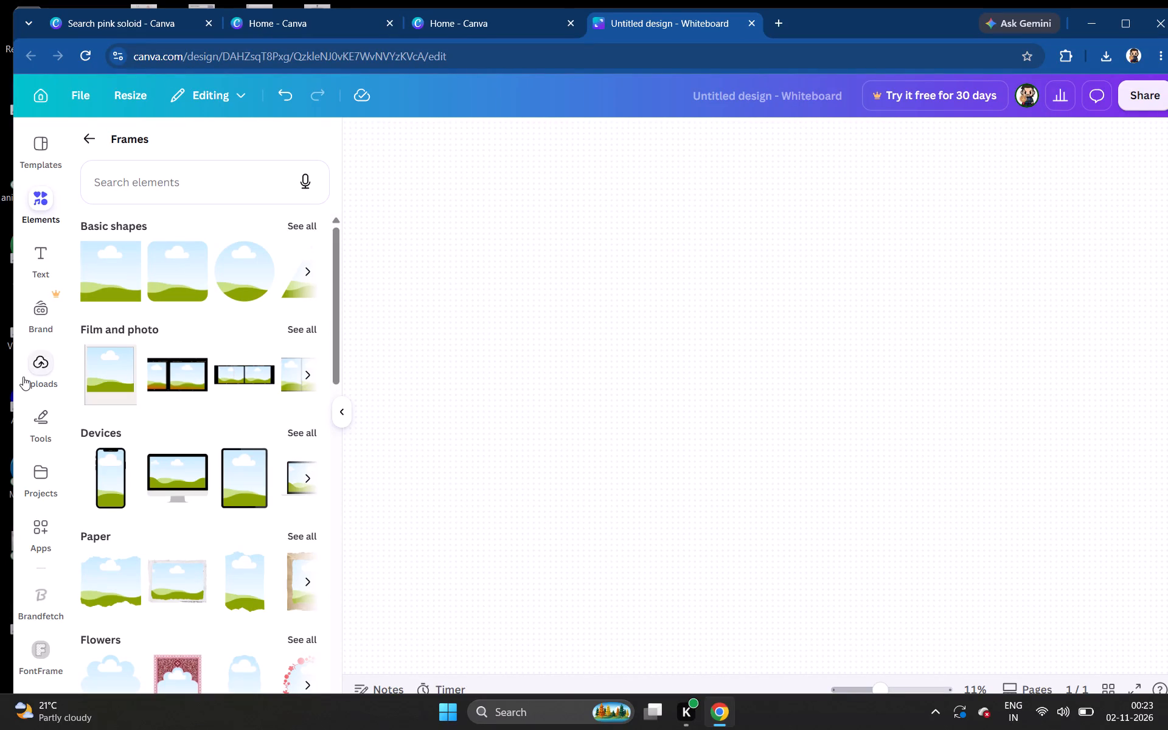
Look through the available whiteboard templates for a suitable starting layout.
{"action": "left_click", "coordinate": [51, 151]}
{"action": "scroll", "coordinate": [194, 383], "scroll_direction": "down", "scroll_amount": 8}
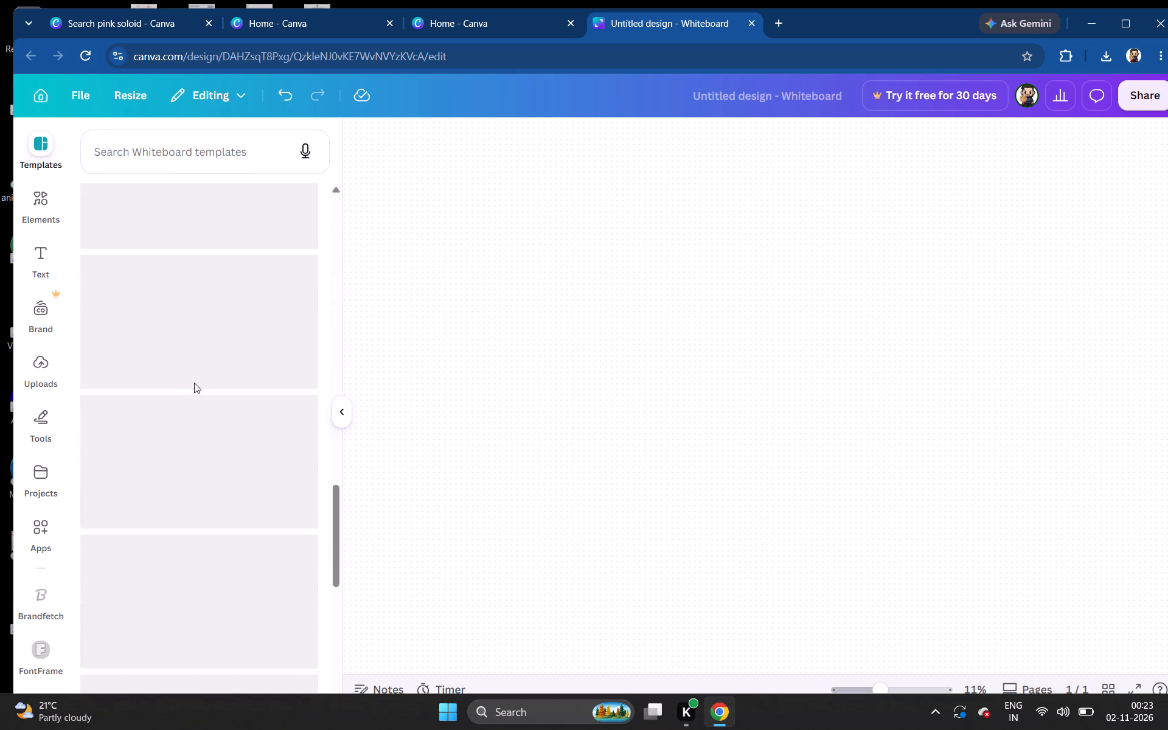
{"action": "scroll", "coordinate": [194, 383], "scroll_direction": "down", "scroll_amount": 6}
{"action": "scroll", "coordinate": [194, 383], "scroll_direction": "up", "scroll_amount": 5}
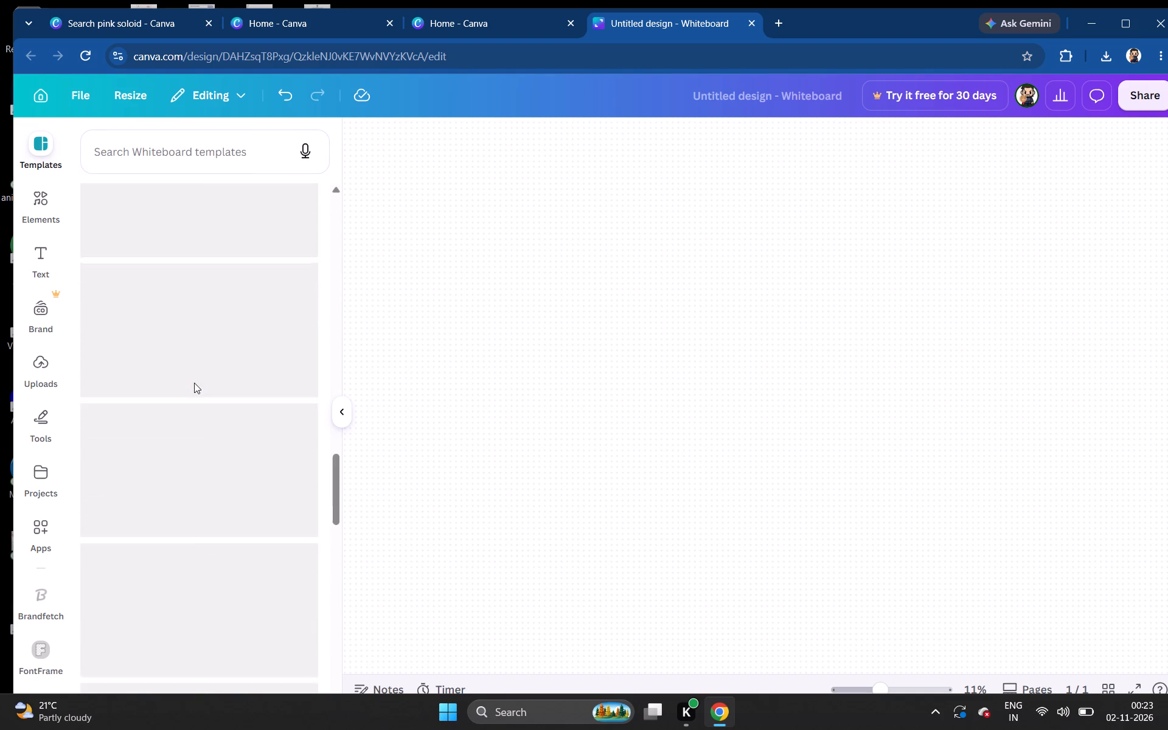
{"action": "scroll", "coordinate": [194, 383], "scroll_direction": "up", "scroll_amount": 5}
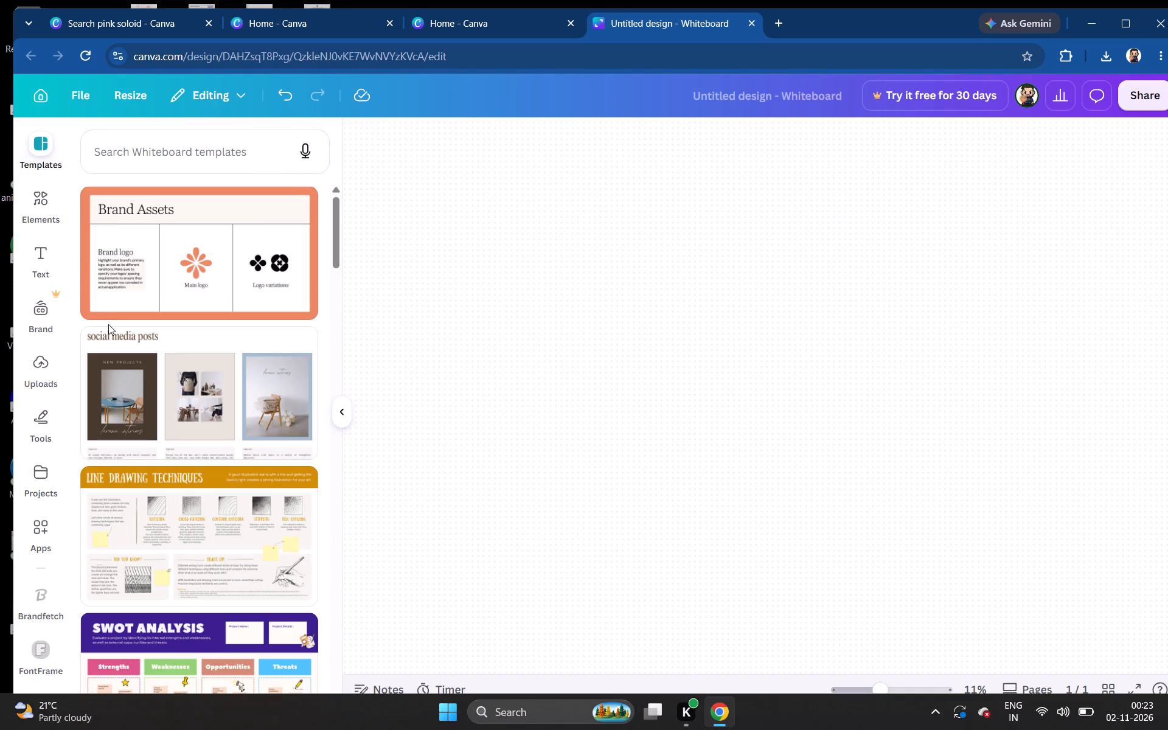
{"action": "scroll", "coordinate": [130, 363], "scroll_direction": "down", "scroll_amount": 5}
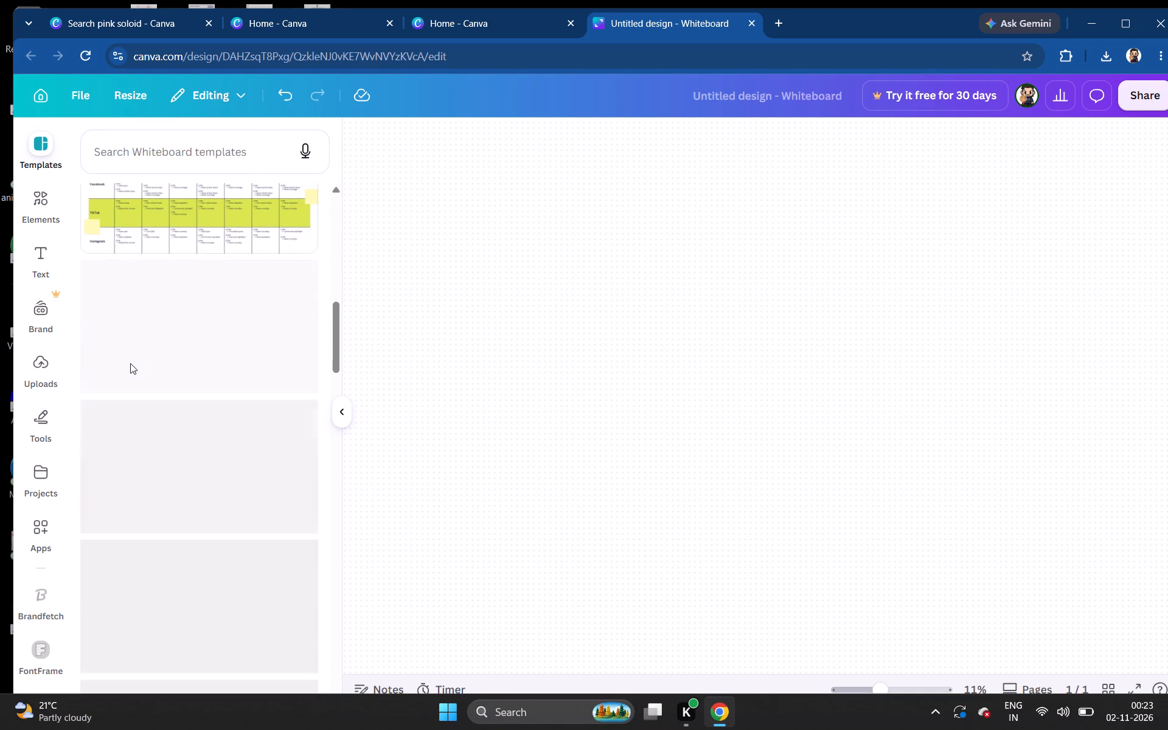
{"action": "scroll", "coordinate": [130, 363], "scroll_direction": "down", "scroll_amount": 1}
{"action": "scroll", "coordinate": [130, 363], "scroll_direction": "up", "scroll_amount": 4}
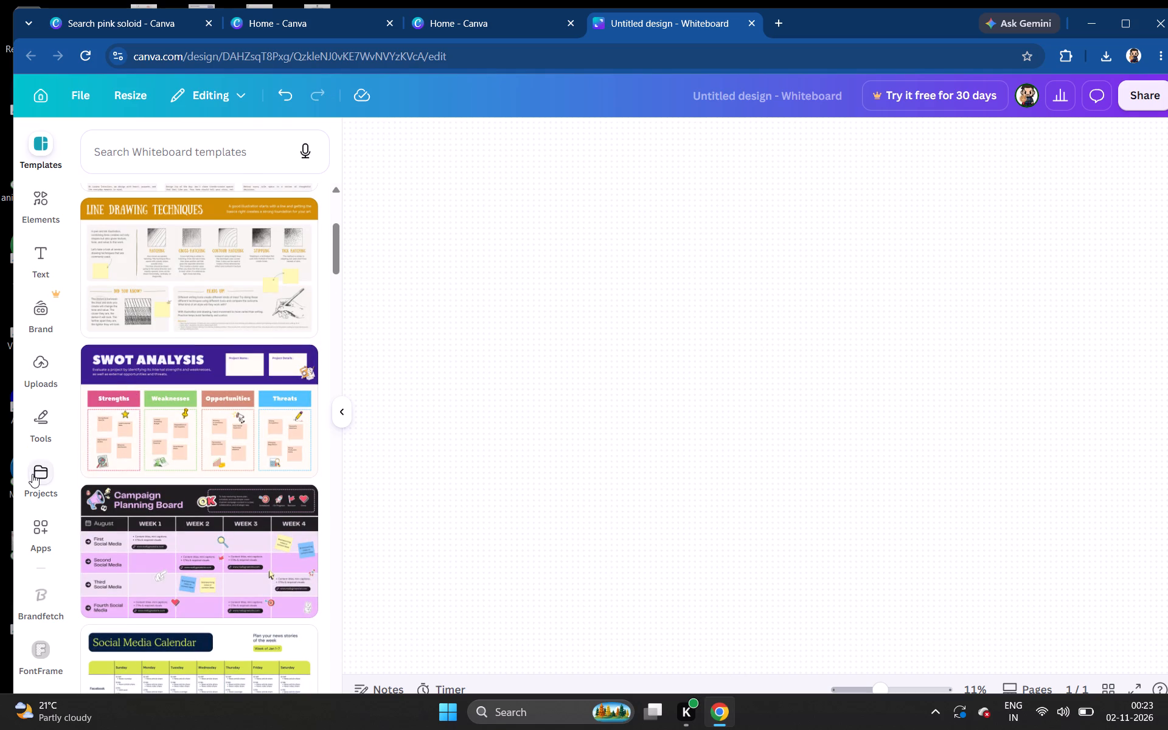
Look through the frame elements, including the letter, number and trending shapes, and return to the whiteboard templates.
{"action": "left_click", "coordinate": [28, 221]}
{"action": "scroll", "coordinate": [142, 350], "scroll_direction": "down", "scroll_amount": 1}
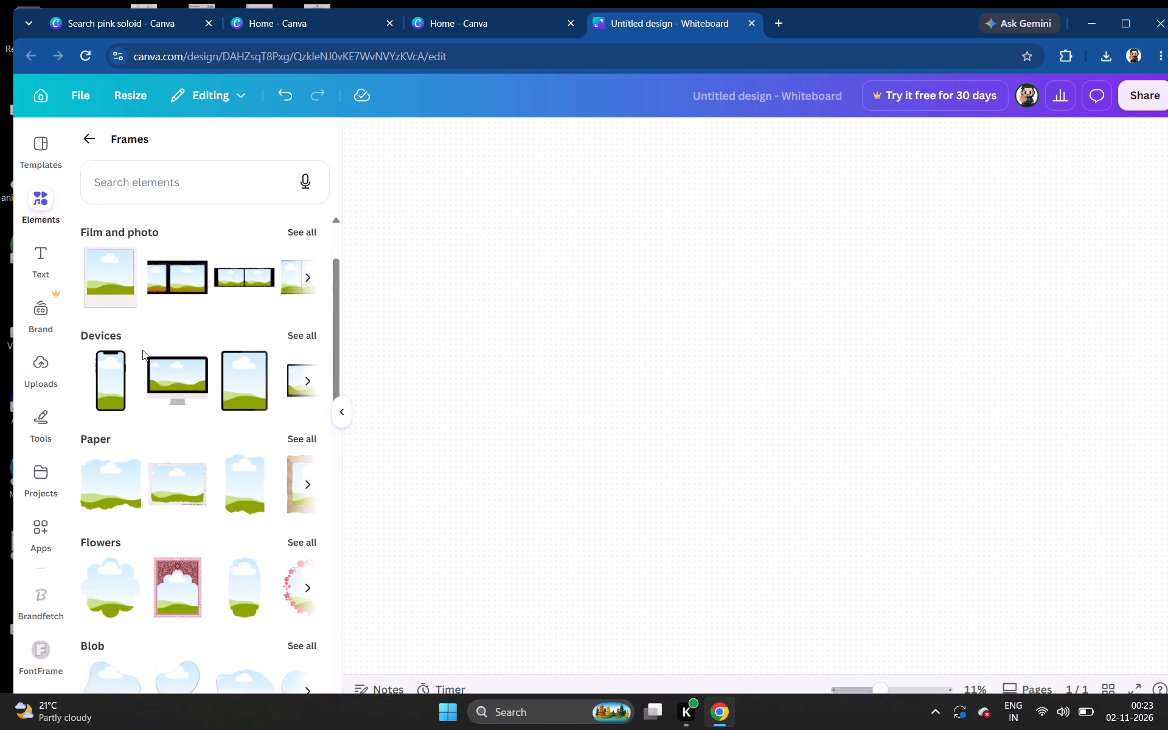
{"action": "scroll", "coordinate": [142, 350], "scroll_direction": "down", "scroll_amount": 5}
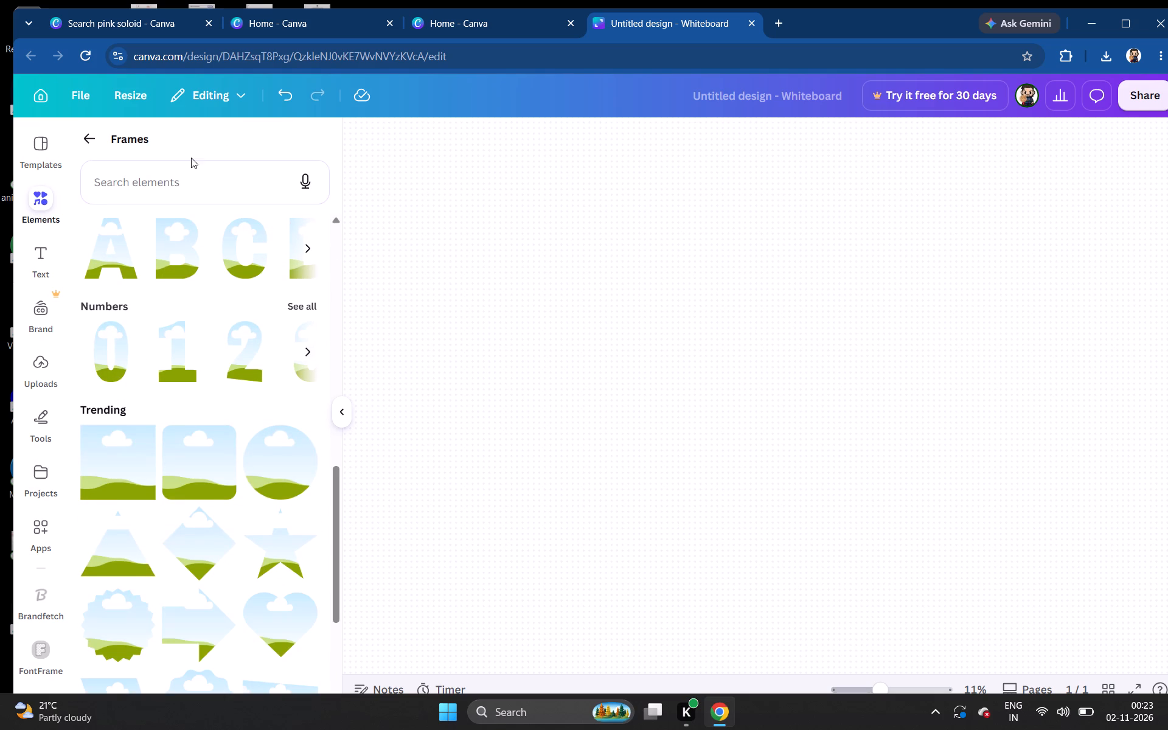
{"action": "left_click", "coordinate": [89, 137]}
{"action": "left_click", "coordinate": [40, 145]}
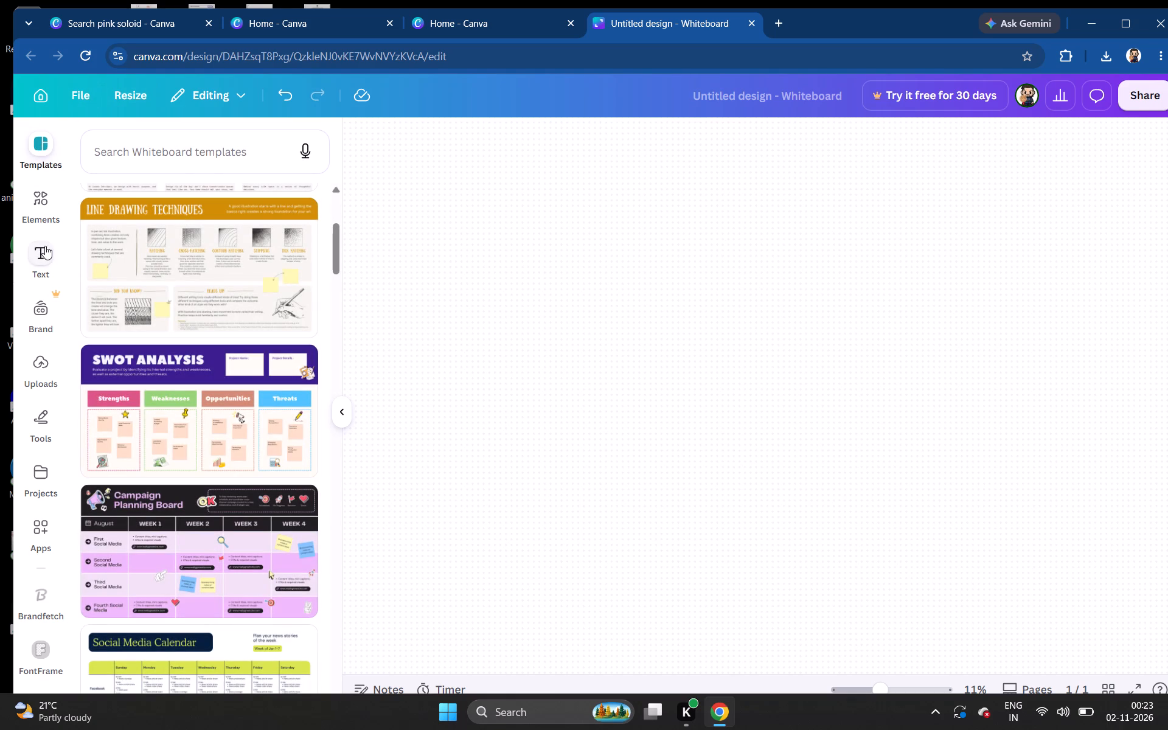
Leave the whiteboard for the home page and create a new Document (A4, Portrait) from the popular design types.
{"action": "left_click", "coordinate": [32, 102]}
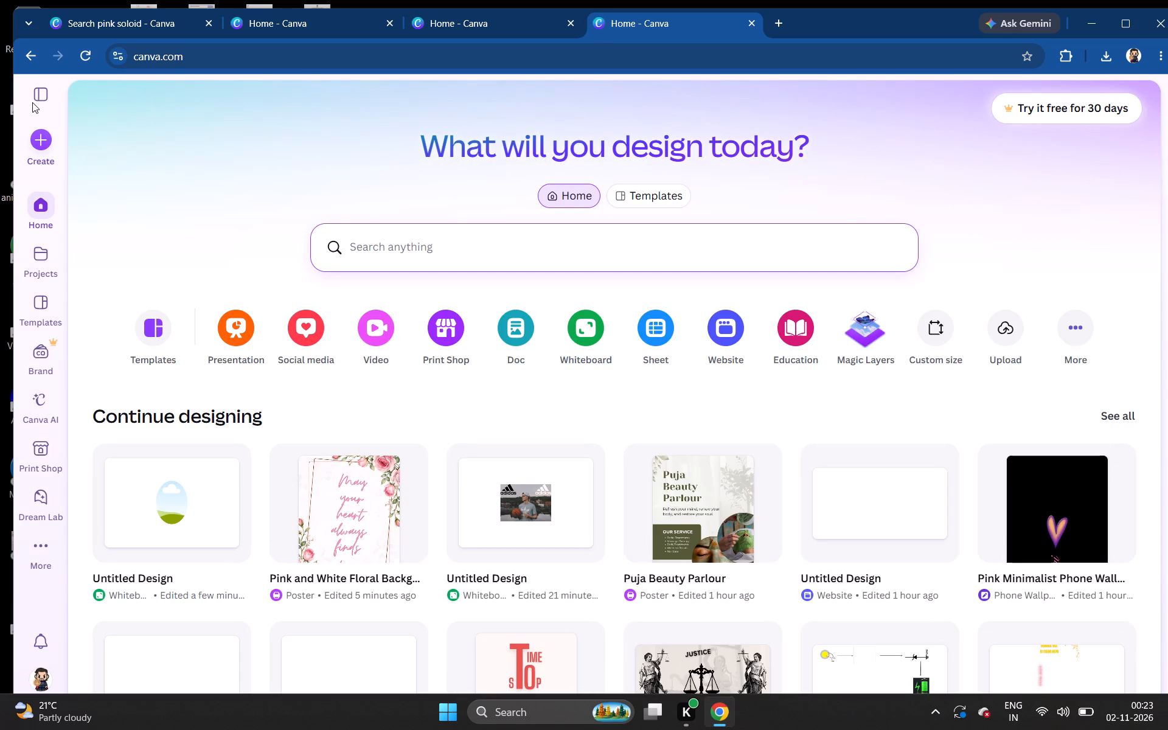
{"action": "scroll", "coordinate": [455, 445], "scroll_direction": "down", "scroll_amount": 2}
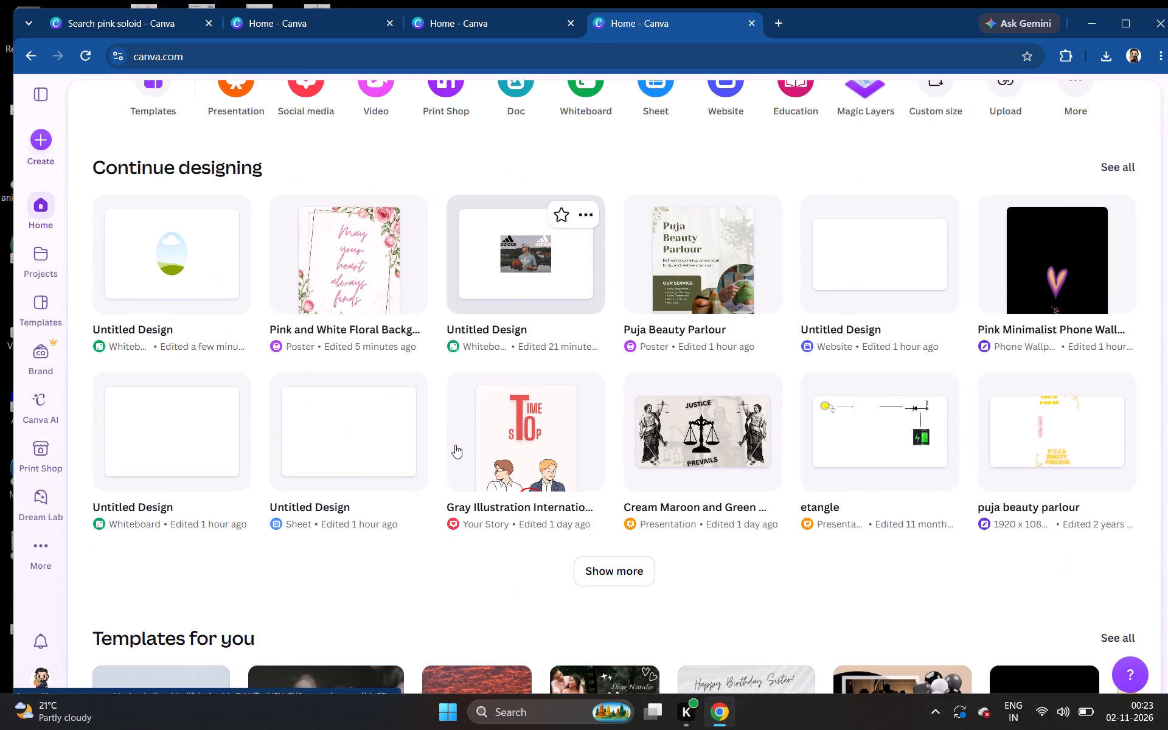
{"action": "scroll", "coordinate": [455, 445], "scroll_direction": "down", "scroll_amount": 10}
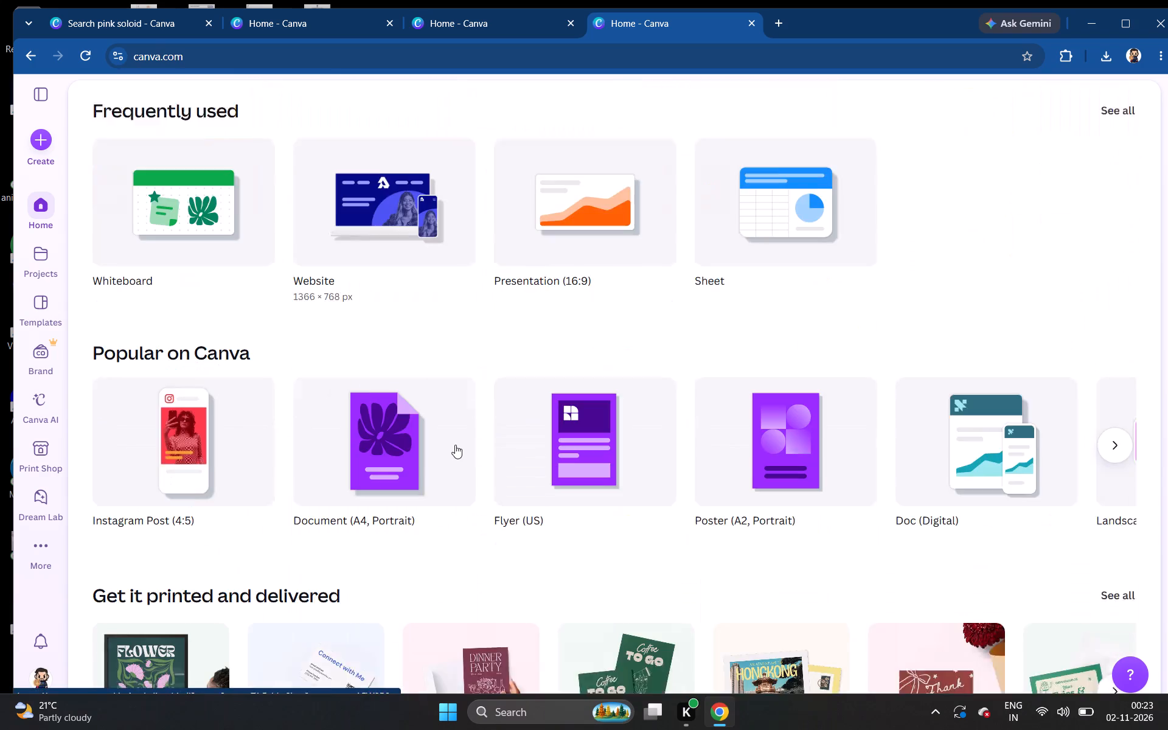
{"action": "scroll", "coordinate": [455, 445], "scroll_direction": "down", "scroll_amount": 5}
{"action": "scroll", "coordinate": [627, 332], "scroll_direction": "left", "scroll_amount": 1}
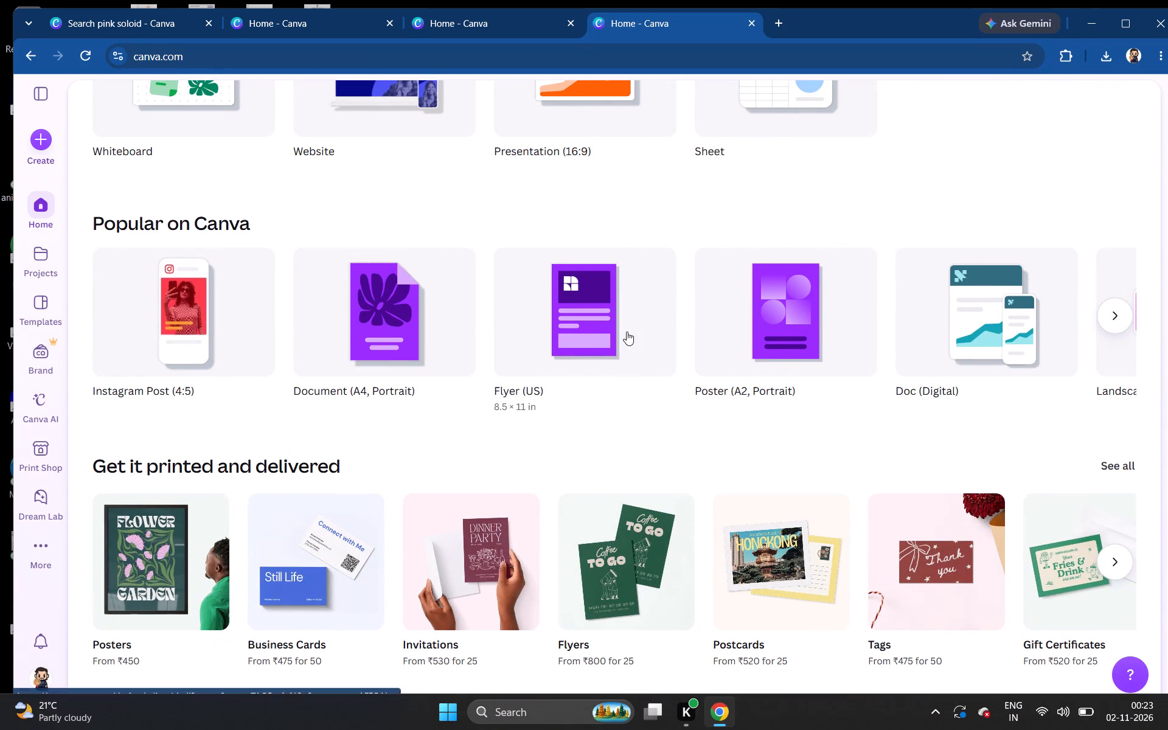
{"action": "scroll", "coordinate": [627, 332], "scroll_direction": "left", "scroll_amount": 6}
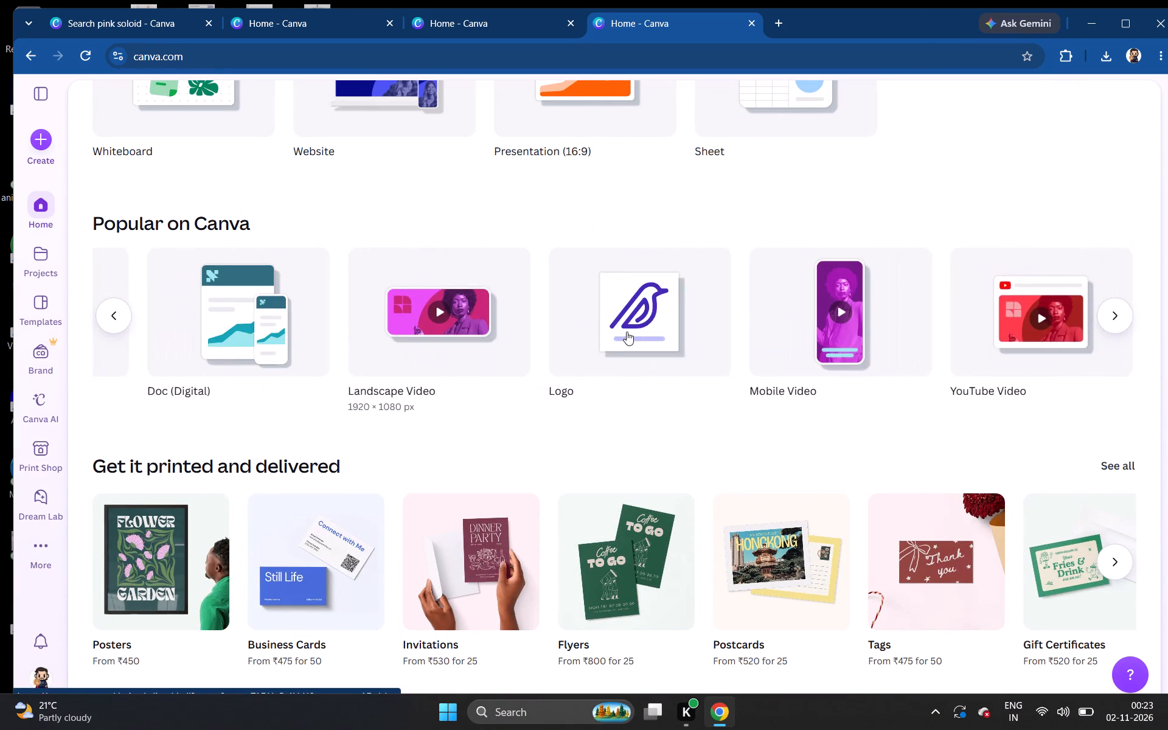
{"action": "scroll", "coordinate": [627, 332], "scroll_direction": "left", "scroll_amount": 9}
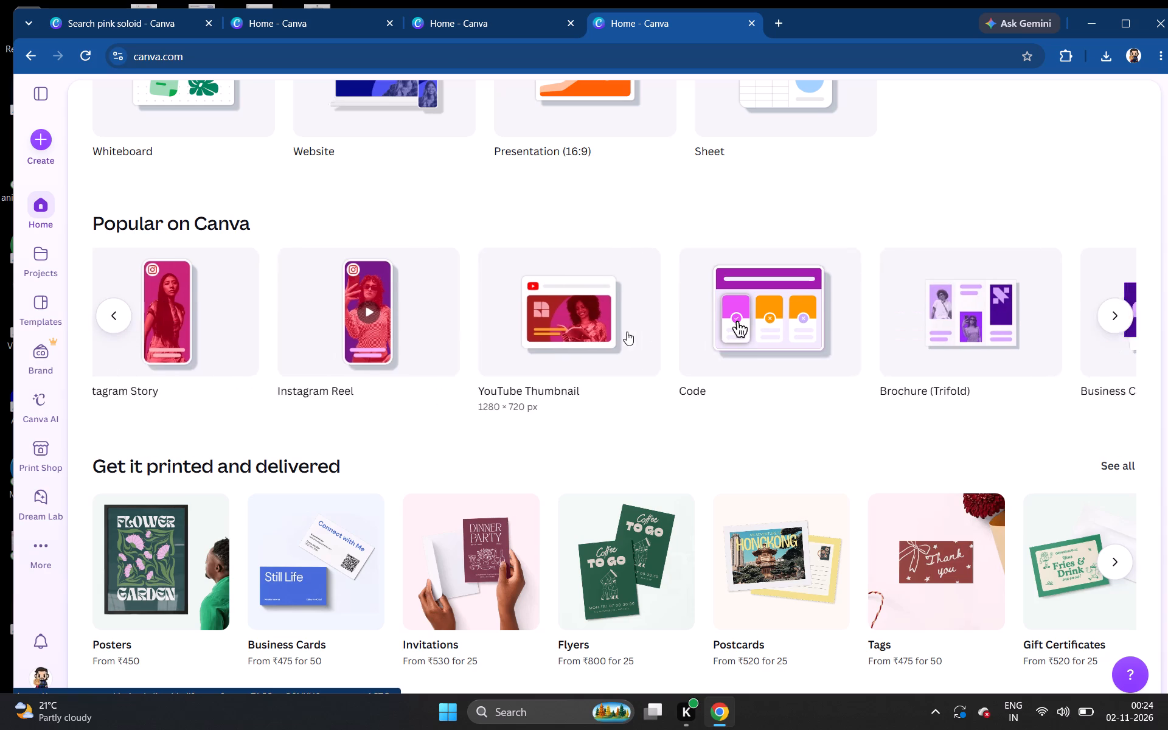
{"action": "scroll", "coordinate": [627, 332], "scroll_direction": "right", "scroll_amount": 8}
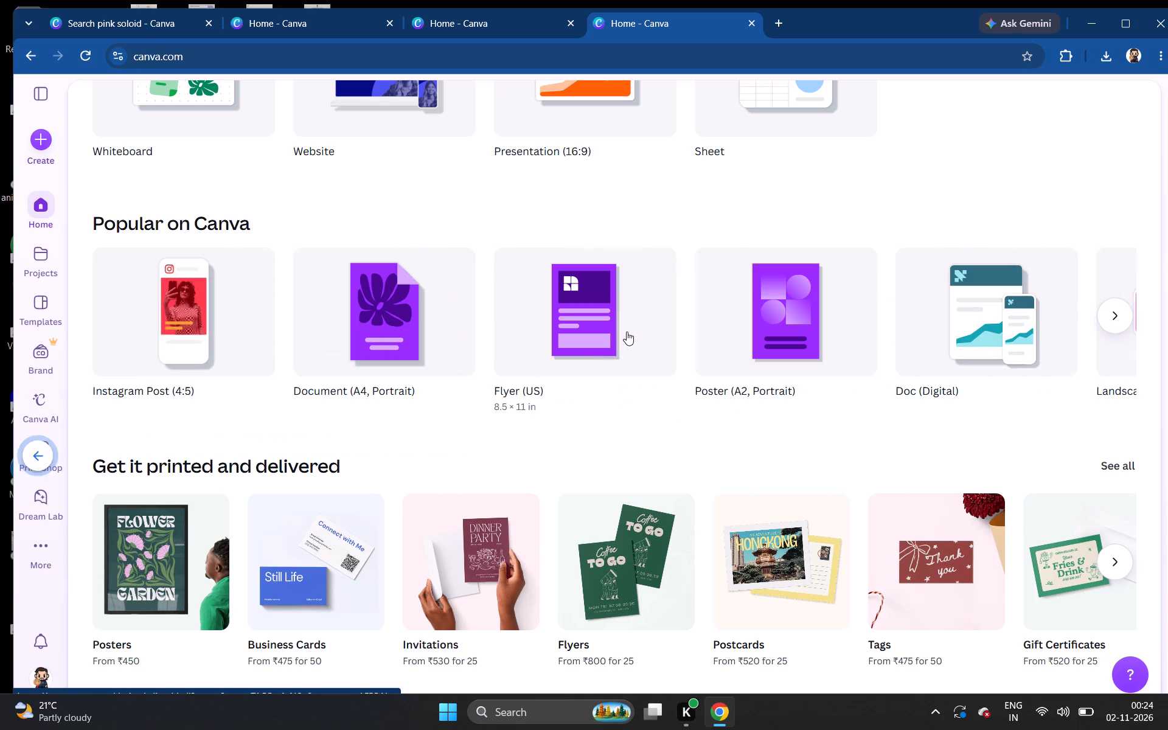
{"action": "scroll", "coordinate": [627, 332], "scroll_direction": "right", "scroll_amount": 1}
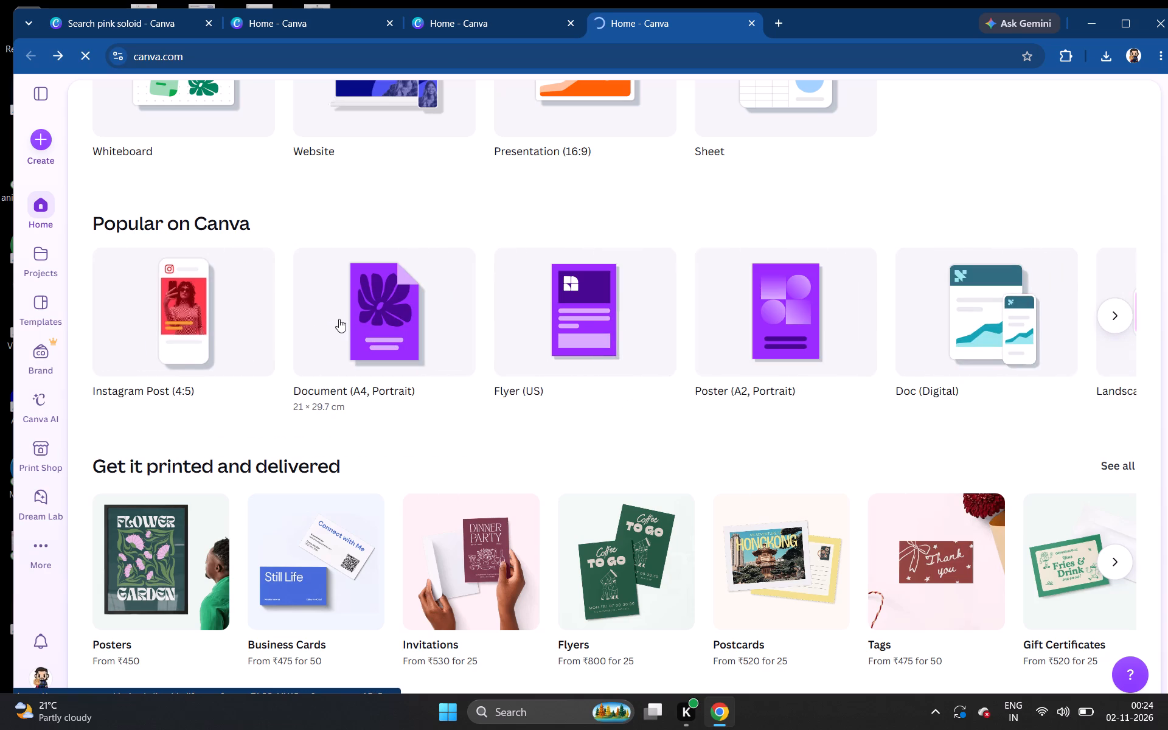
{"action": "double_click", "coordinate": [339, 319]}
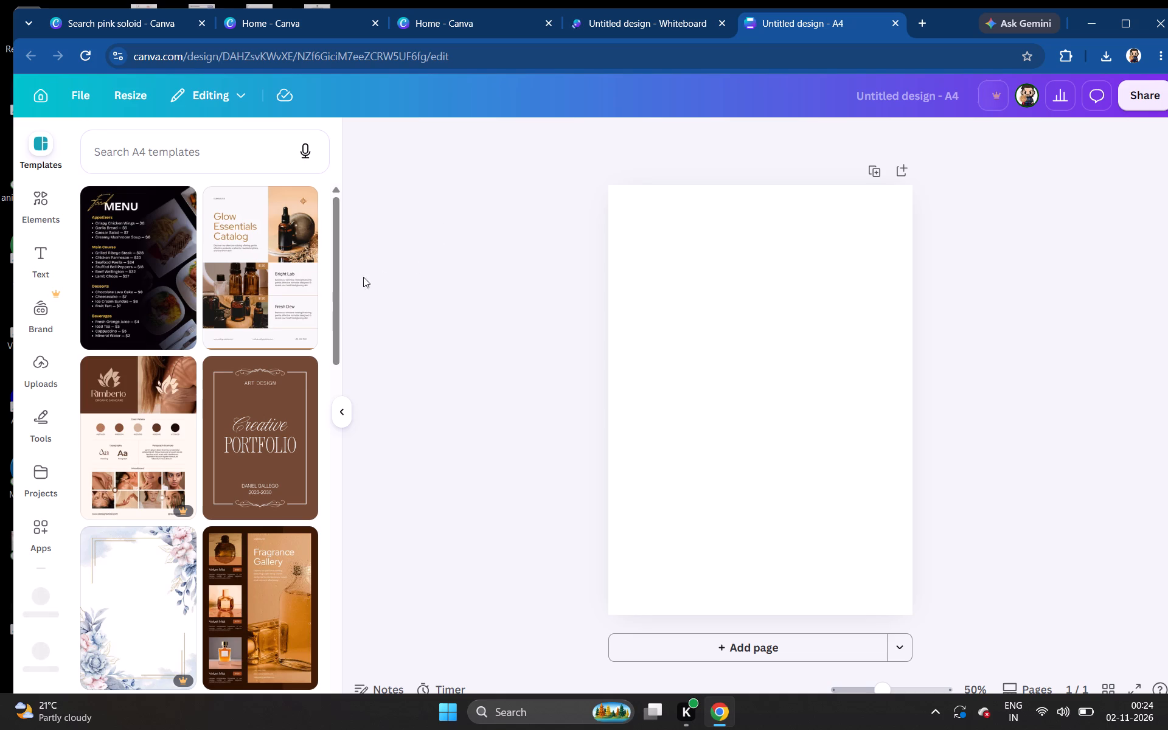
Find the brown "Creative Portfolio" art design cover among the A4 templates and apply it to the blank page.
{"action": "scroll", "coordinate": [328, 301], "scroll_direction": "down", "scroll_amount": 3}
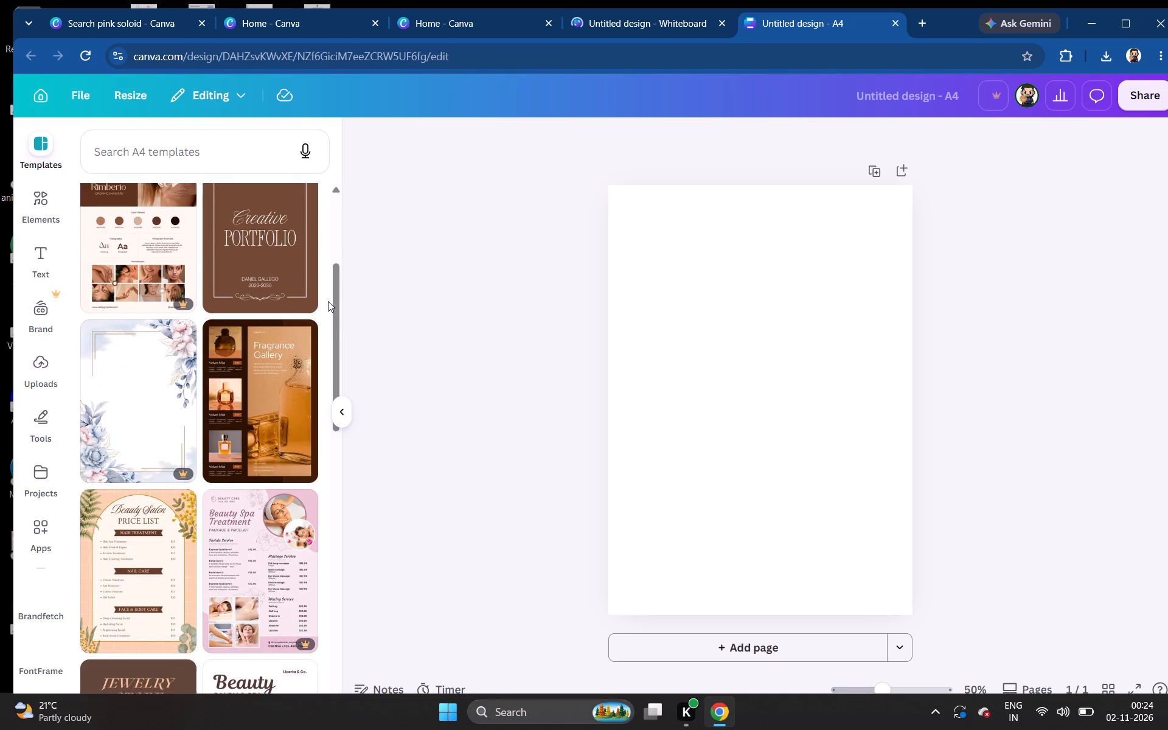
{"action": "scroll", "coordinate": [328, 301], "scroll_direction": "down", "scroll_amount": 4}
{"action": "scroll", "coordinate": [328, 301], "scroll_direction": "up", "scroll_amount": 2}
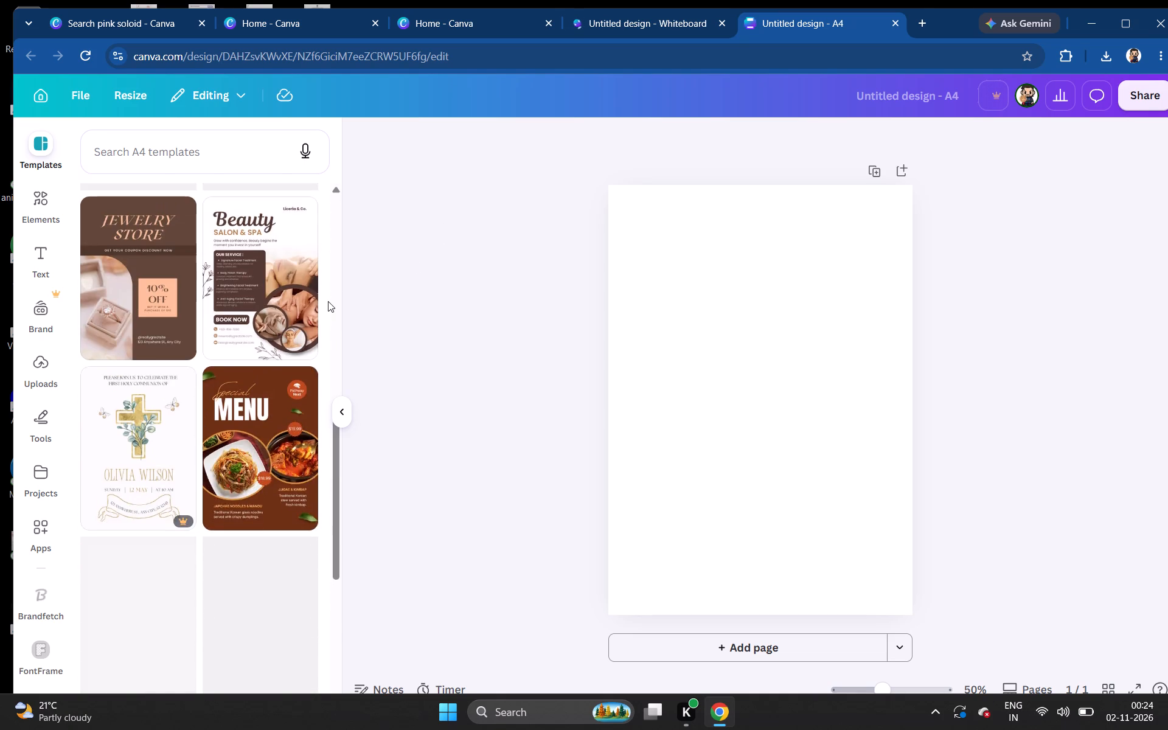
{"action": "scroll", "coordinate": [328, 301], "scroll_direction": "up", "scroll_amount": 5}
{"action": "scroll", "coordinate": [328, 301], "scroll_direction": "down", "scroll_amount": 1}
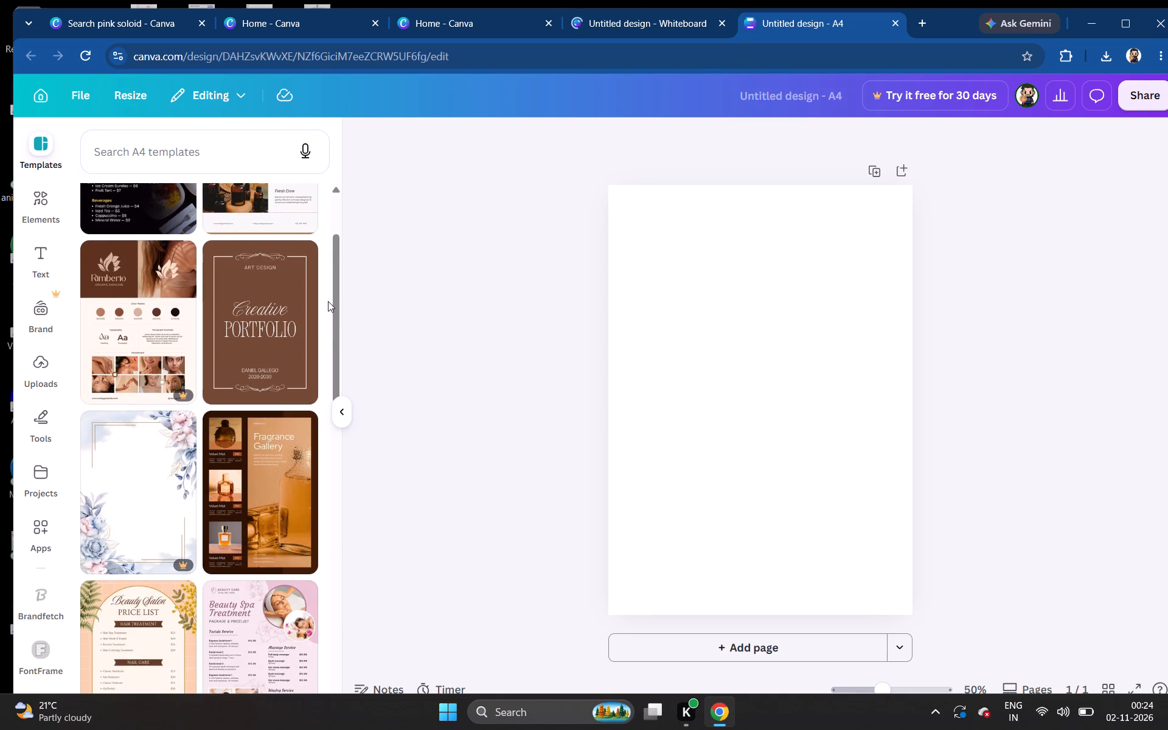
{"action": "scroll", "coordinate": [328, 301], "scroll_direction": "down", "scroll_amount": 1}
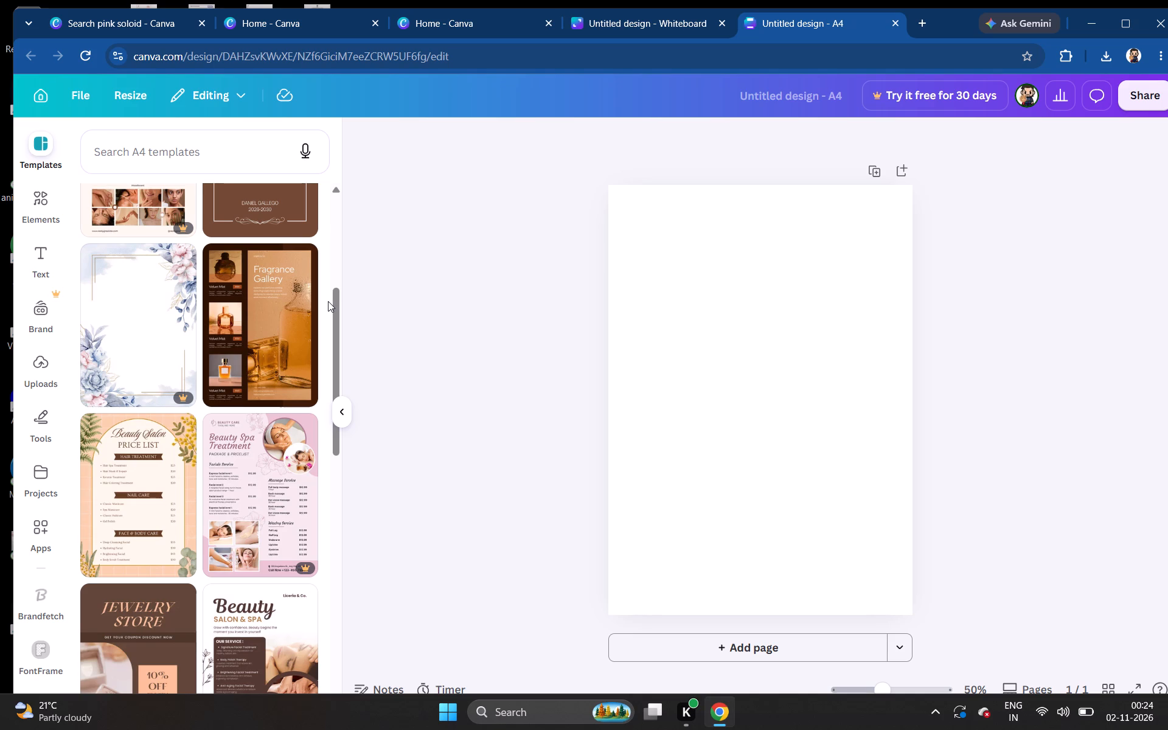
{"action": "scroll", "coordinate": [249, 269], "scroll_direction": "up", "scroll_amount": 4}
{"action": "scroll", "coordinate": [249, 269], "scroll_direction": "down", "scroll_amount": 1}
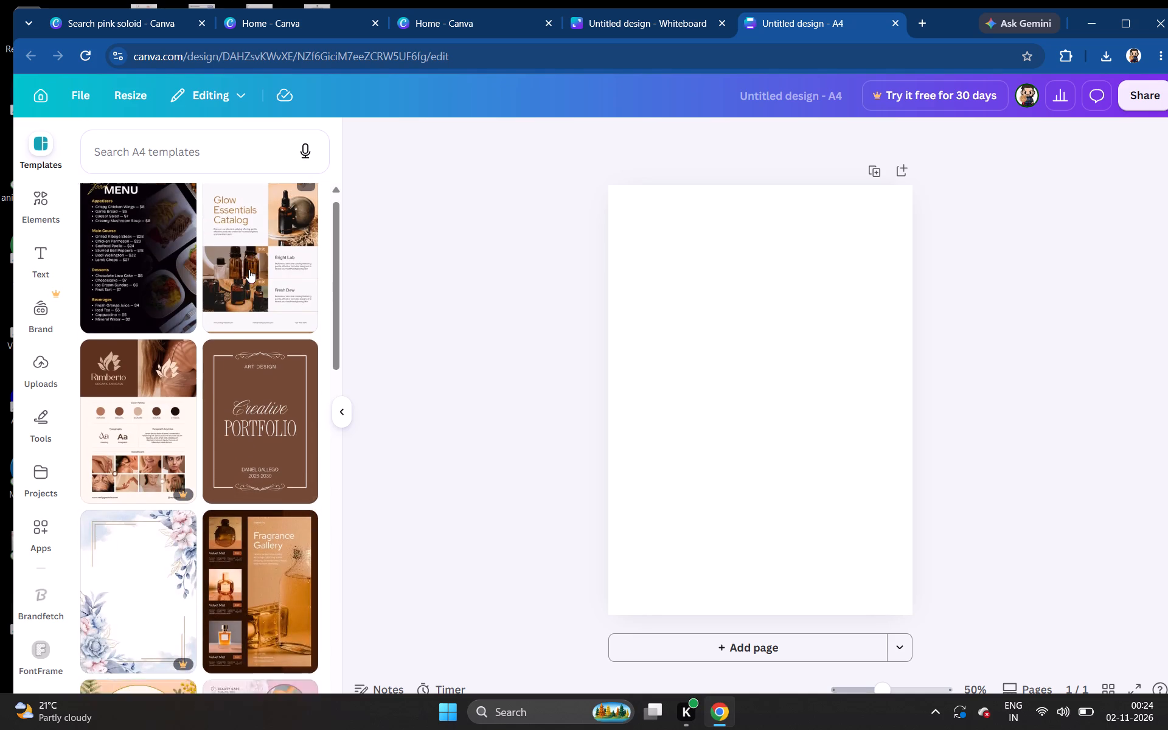
{"action": "scroll", "coordinate": [249, 269], "scroll_direction": "down", "scroll_amount": 6}
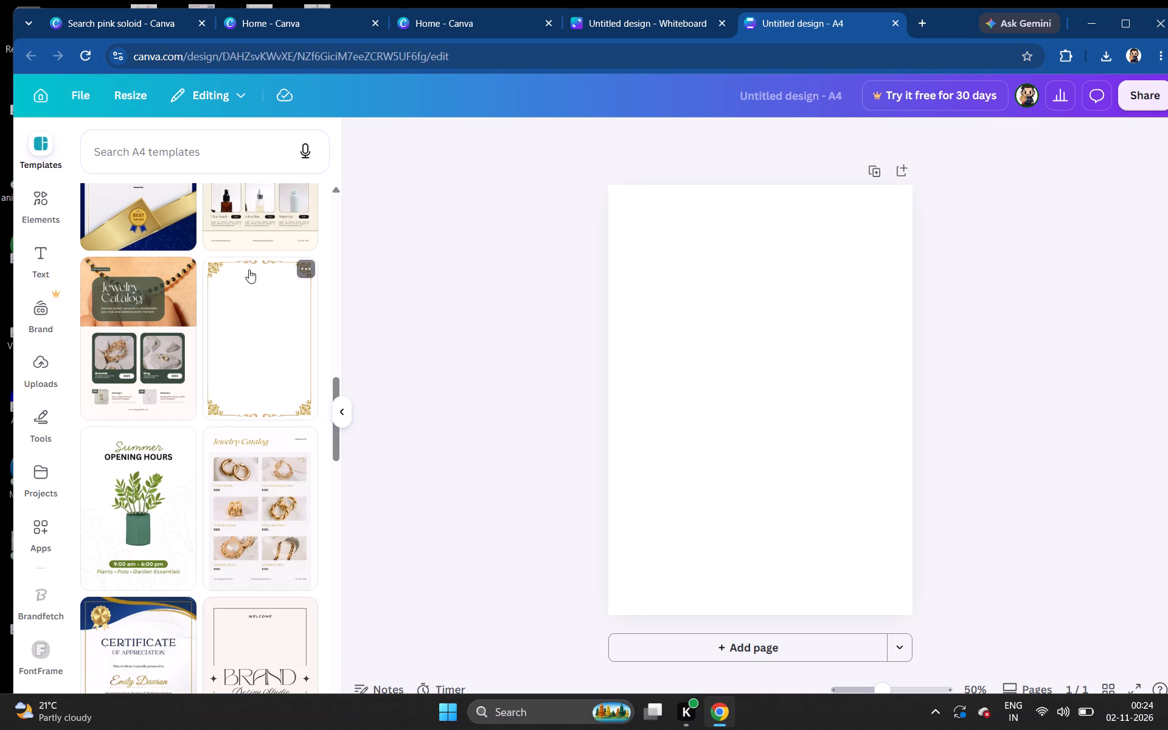
{"action": "scroll", "coordinate": [249, 269], "scroll_direction": "down", "scroll_amount": 3}
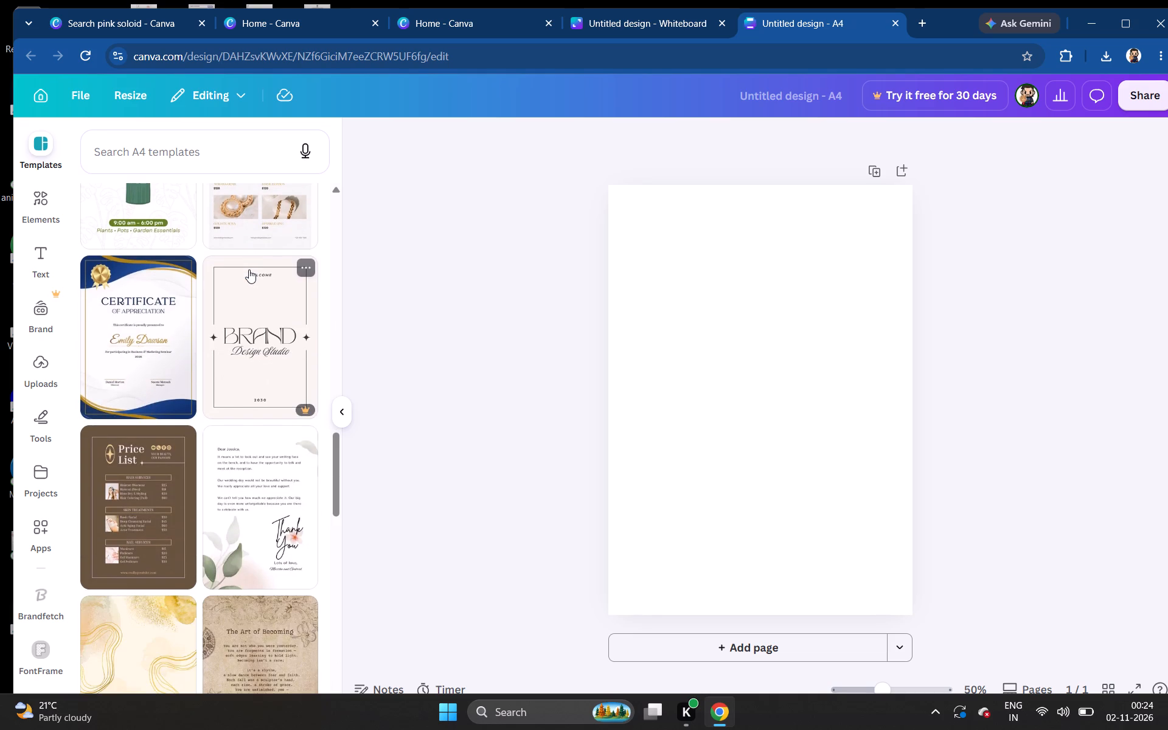
{"action": "scroll", "coordinate": [249, 269], "scroll_direction": "down", "scroll_amount": 5}
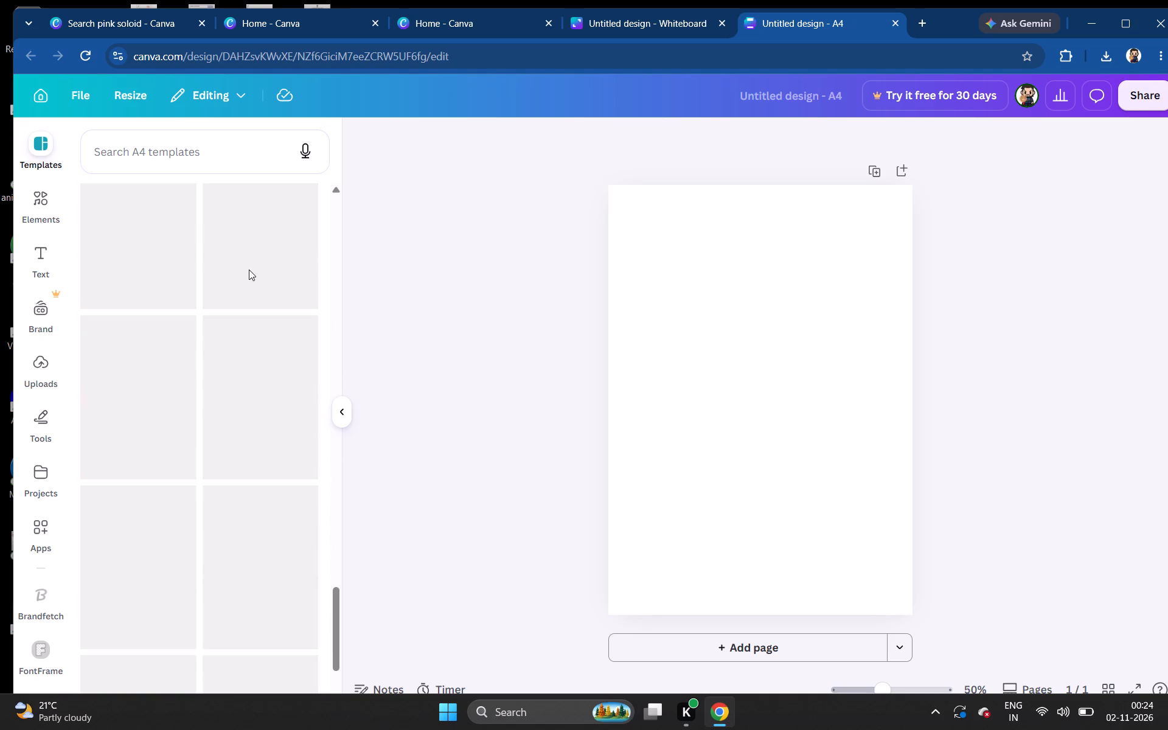
{"action": "scroll", "coordinate": [249, 269], "scroll_direction": "down", "scroll_amount": 1}
{"action": "scroll", "coordinate": [249, 269], "scroll_direction": "up", "scroll_amount": 4}
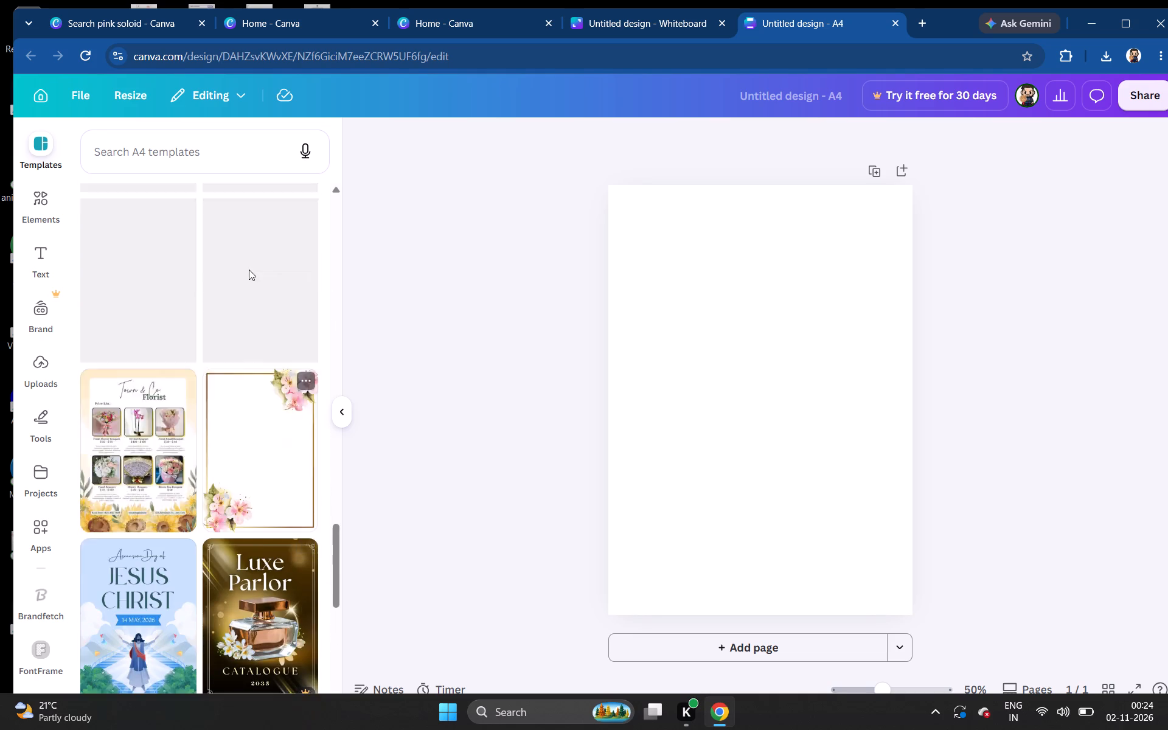
{"action": "scroll", "coordinate": [249, 269], "scroll_direction": "up", "scroll_amount": 10}
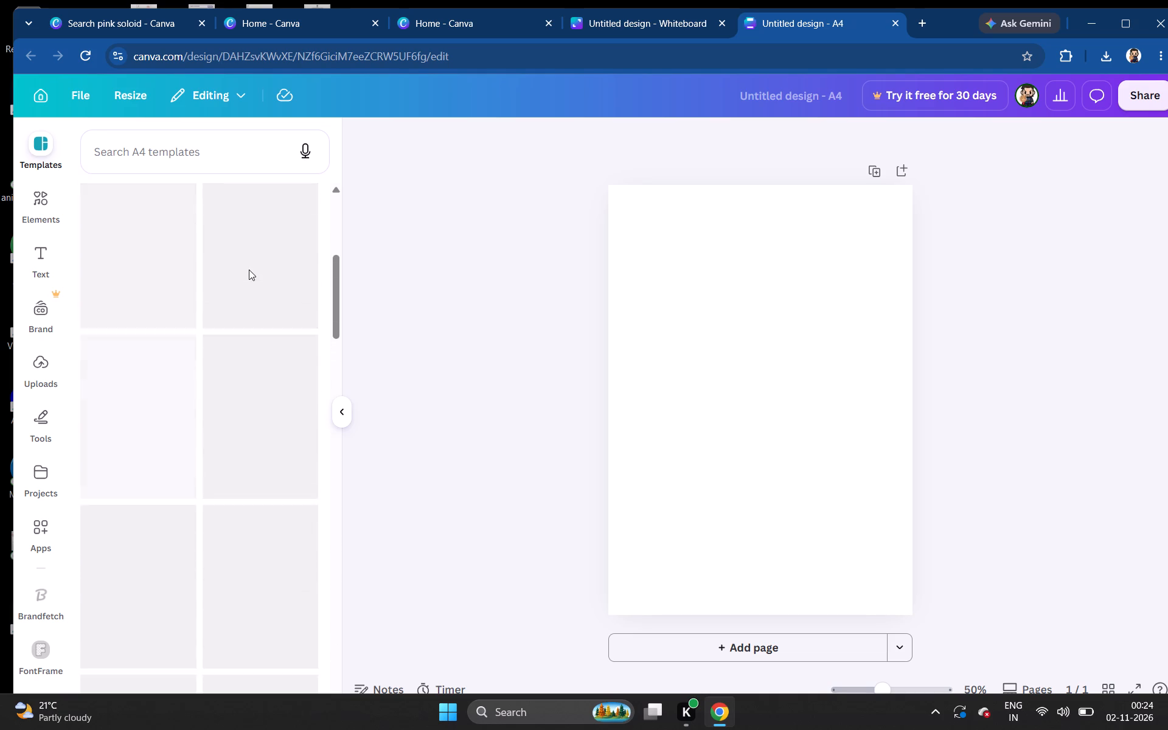
{"action": "scroll", "coordinate": [249, 269], "scroll_direction": "up", "scroll_amount": 4}
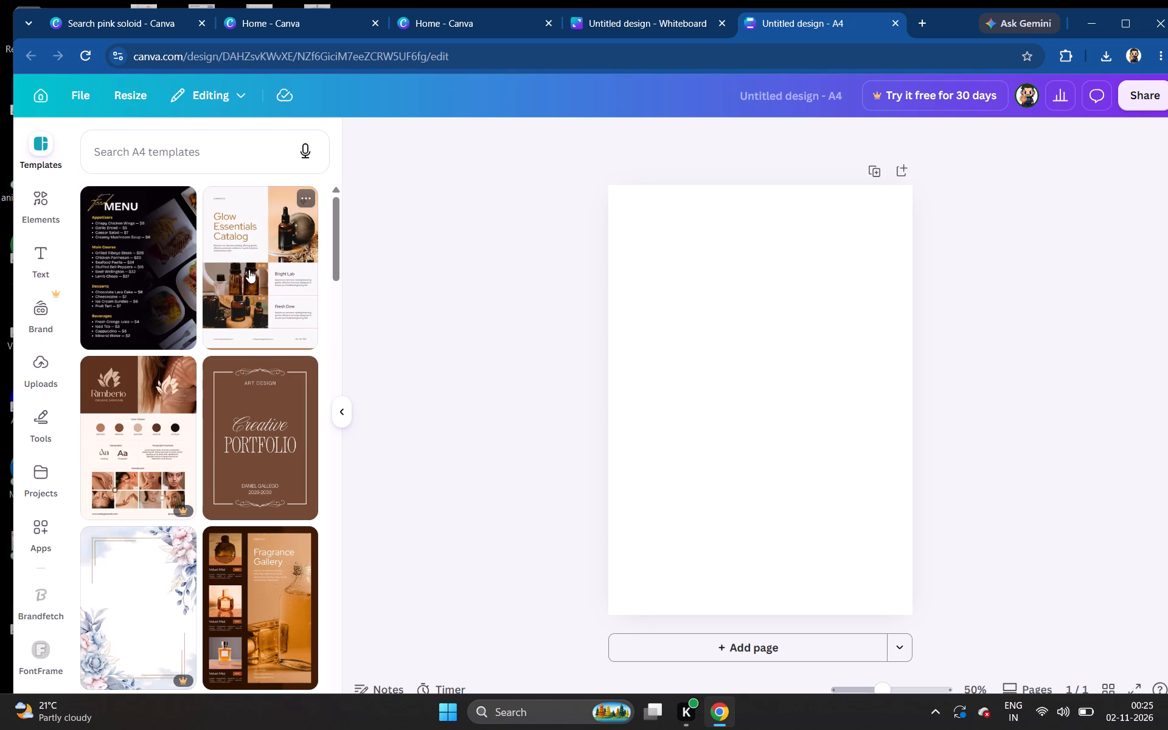
{"action": "scroll", "coordinate": [249, 269], "scroll_direction": "down", "scroll_amount": 1}
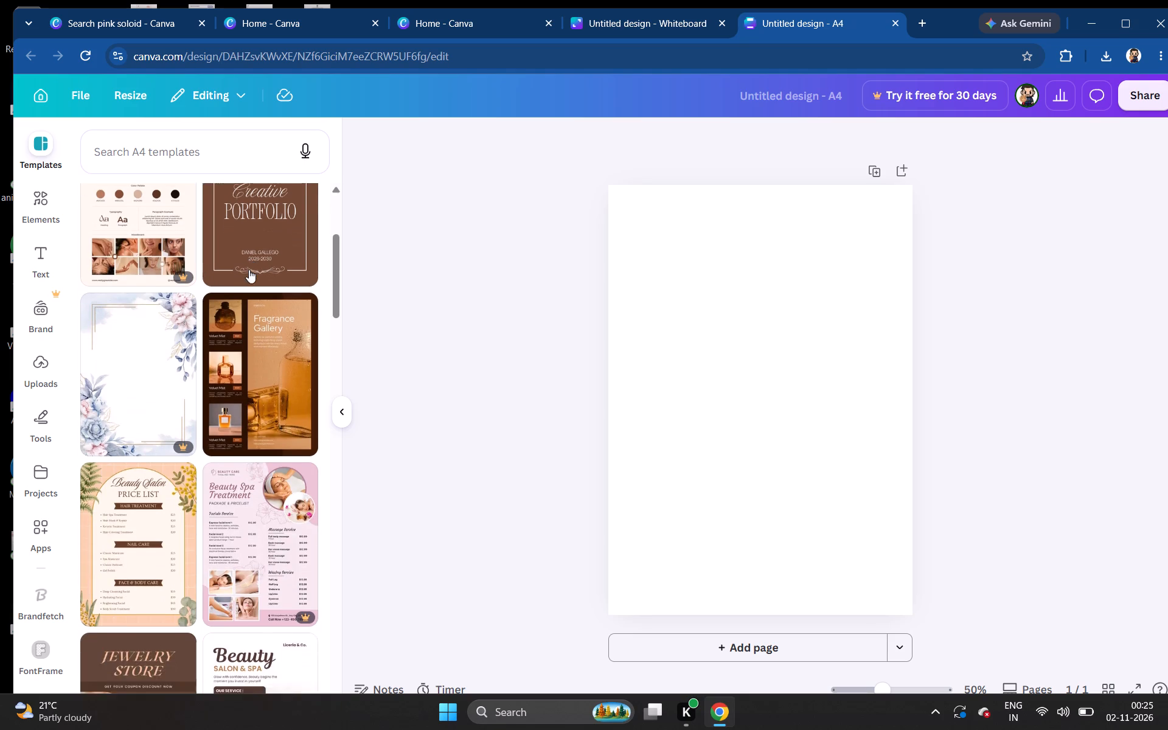
{"action": "scroll", "coordinate": [249, 269], "scroll_direction": "down", "scroll_amount": 2}
{"action": "scroll", "coordinate": [249, 269], "scroll_direction": "up", "scroll_amount": 1}
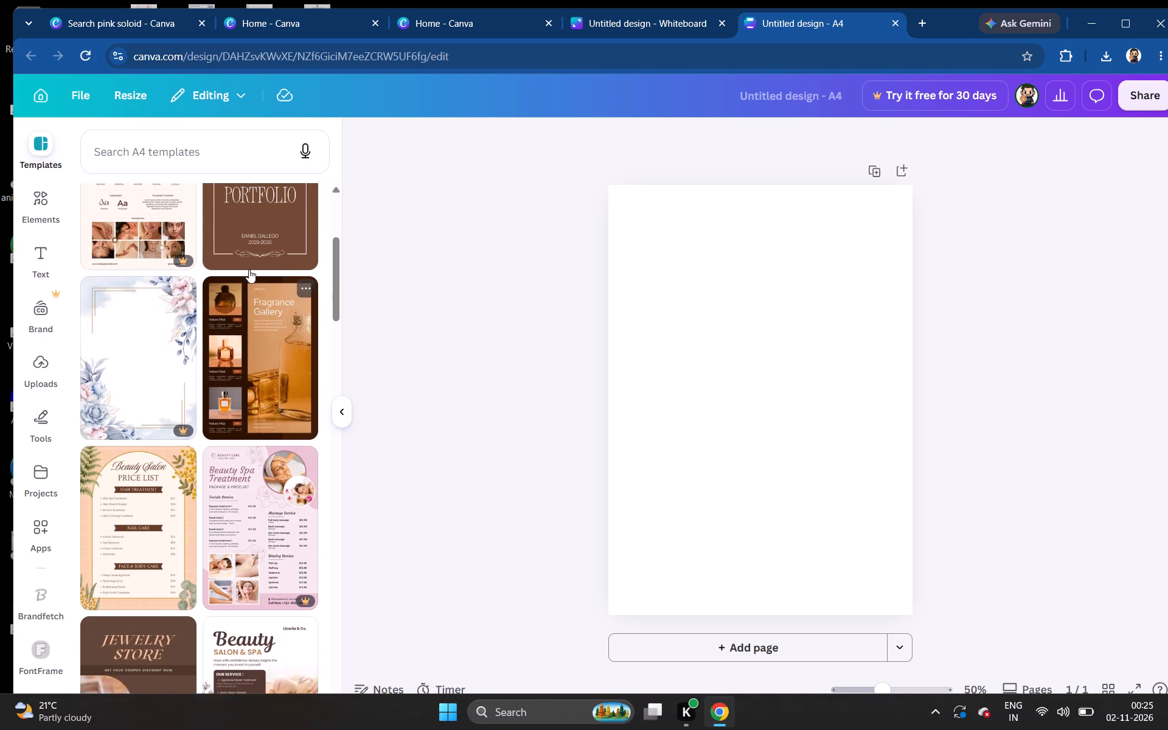
{"action": "scroll", "coordinate": [249, 269], "scroll_direction": "up", "scroll_amount": 1}
{"action": "double_click", "coordinate": [238, 231]}
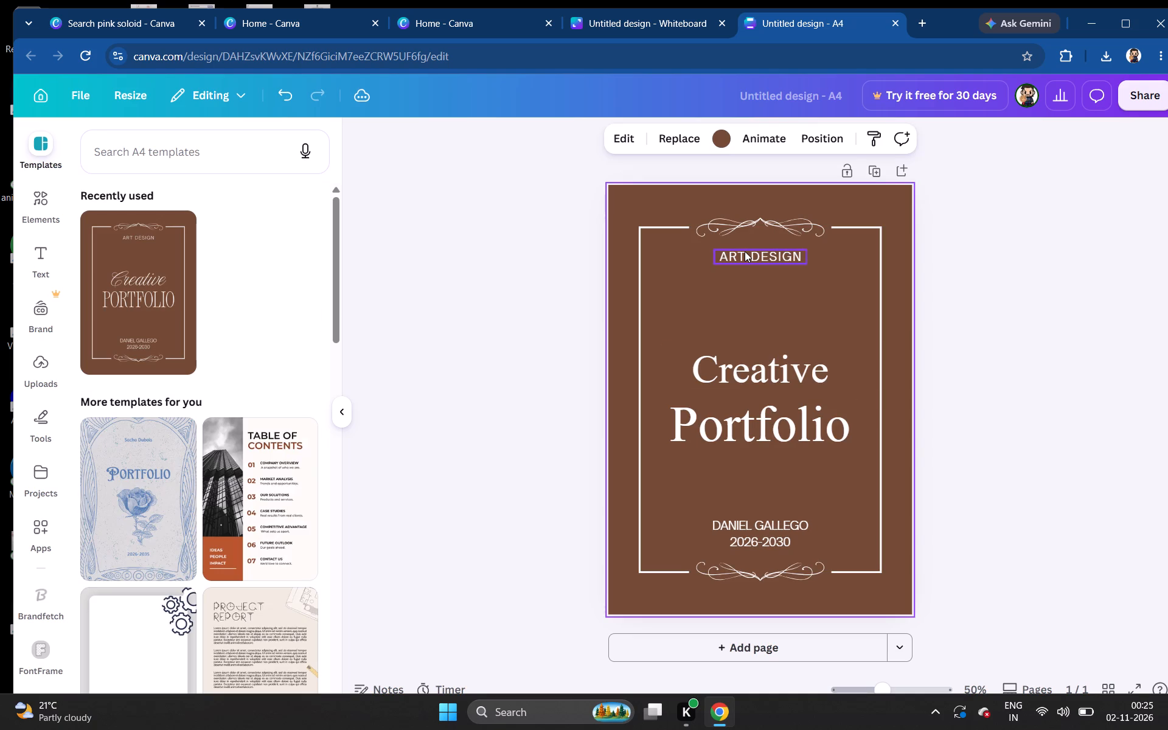
{"action": "scroll", "coordinate": [745, 251], "scroll_direction": "left", "scroll_amount": 4}
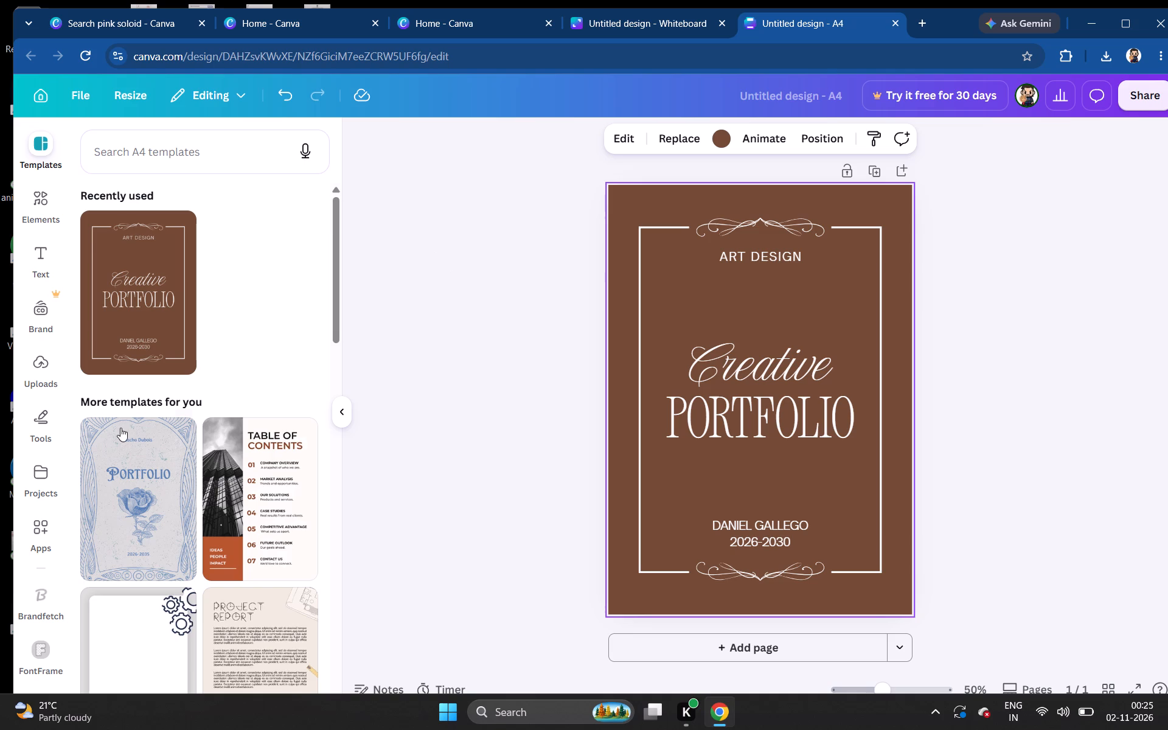
Search the A4 templates for MUSIC and apply the blue frame design with microphones and music notes to the page.
{"action": "left_click", "coordinate": [127, 160]}
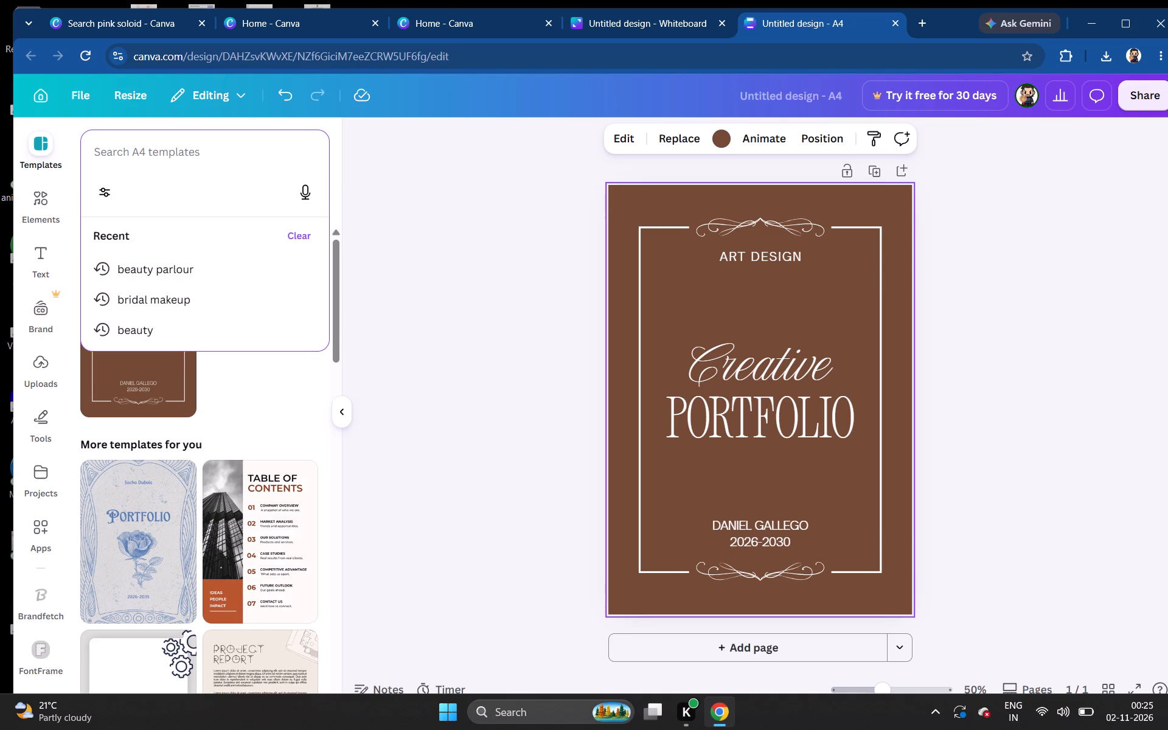
{"action": "left_click", "coordinate": [35, 137]}
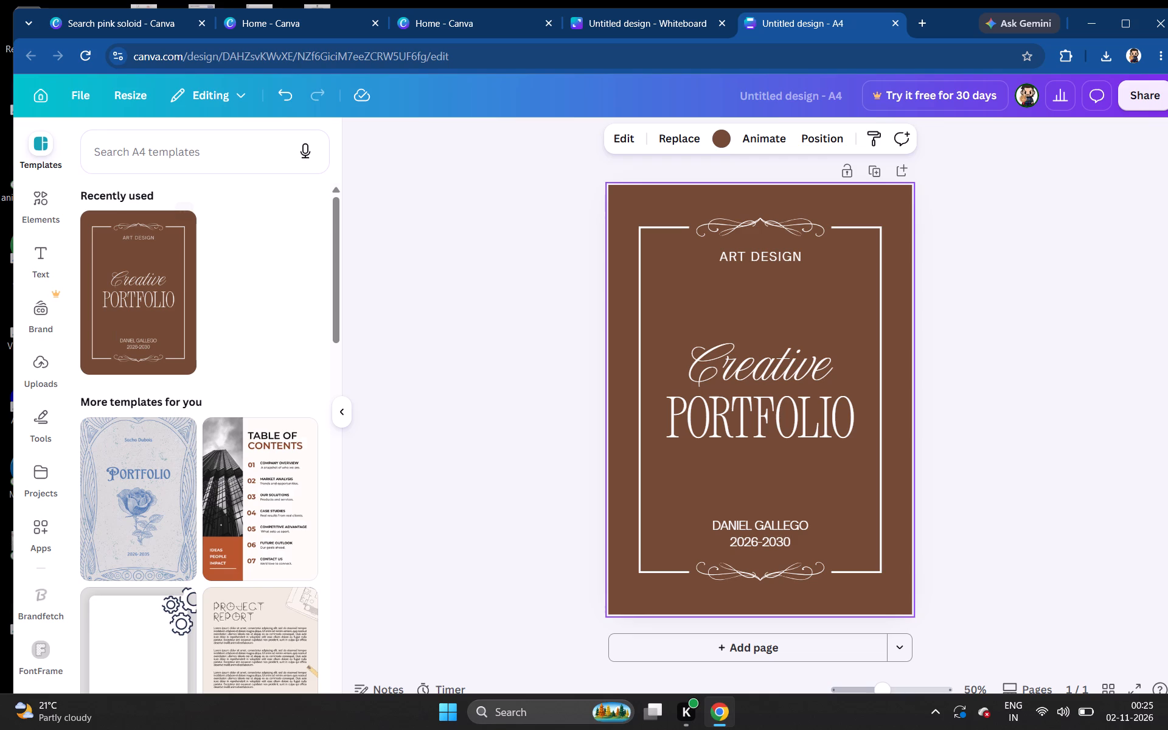
{"action": "left_click", "coordinate": [151, 158]}
{"action": "type", "text": "MUSIC"}
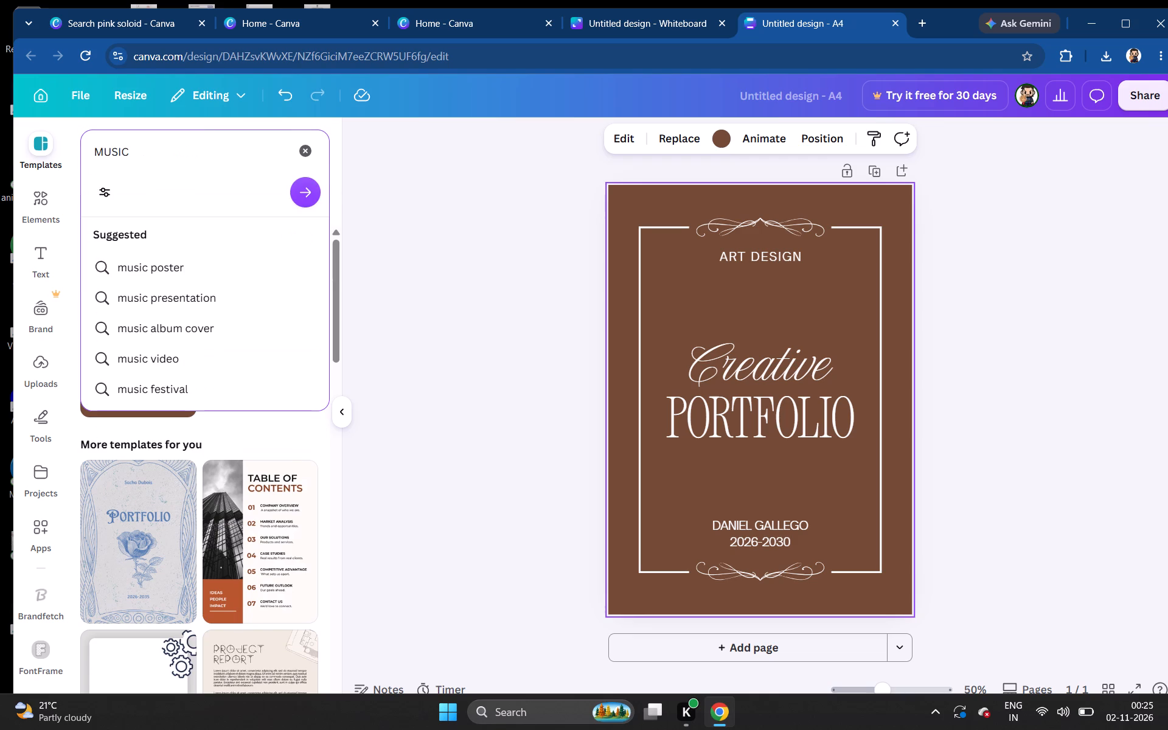
{"action": "key", "text": "Return"}
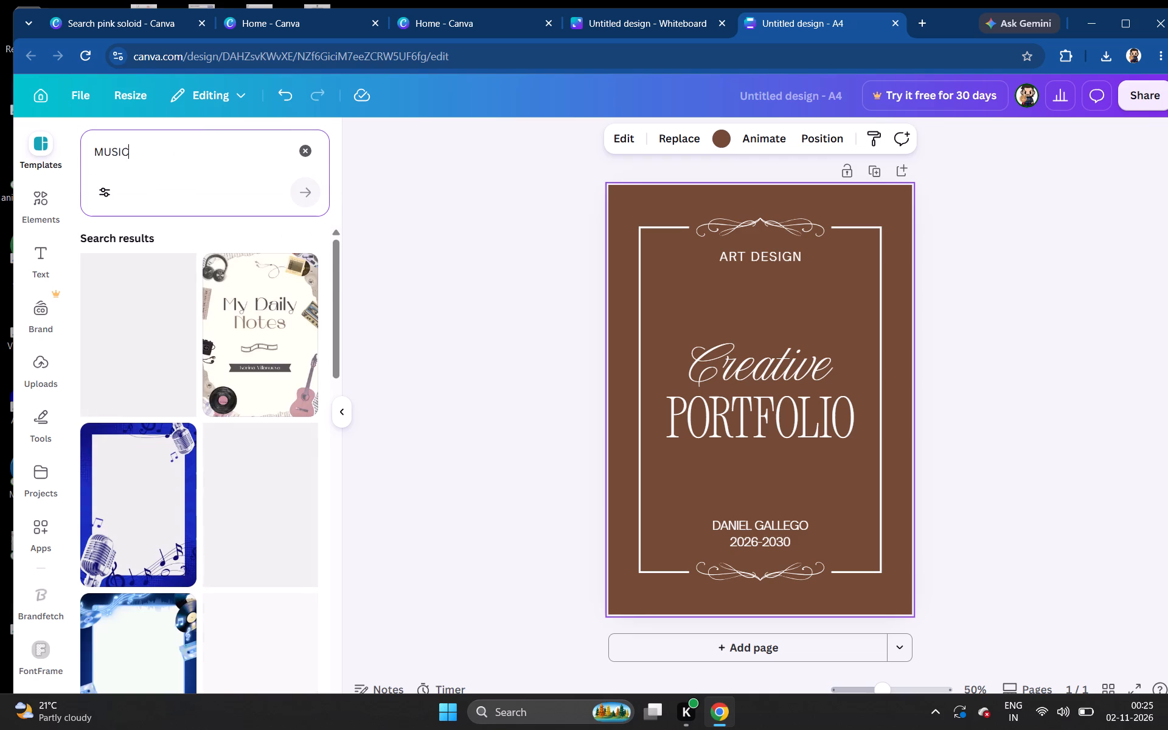
{"action": "double_click", "coordinate": [113, 445]}
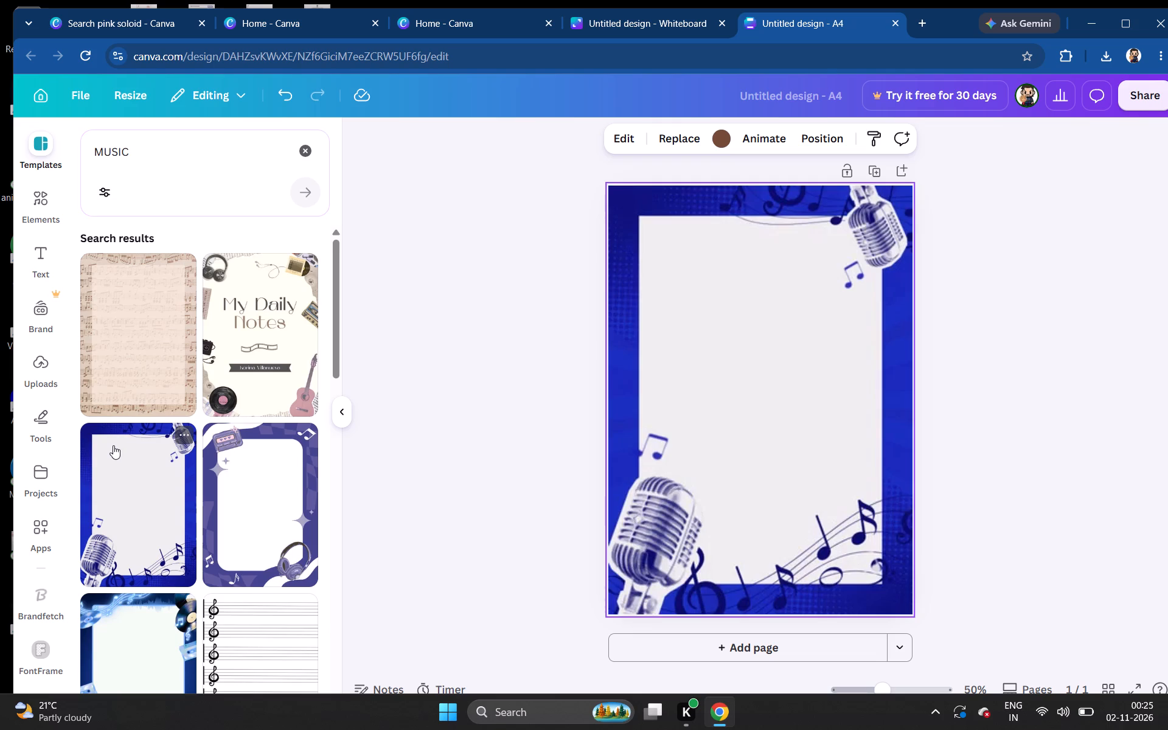
{"action": "left_click", "coordinate": [687, 295]}
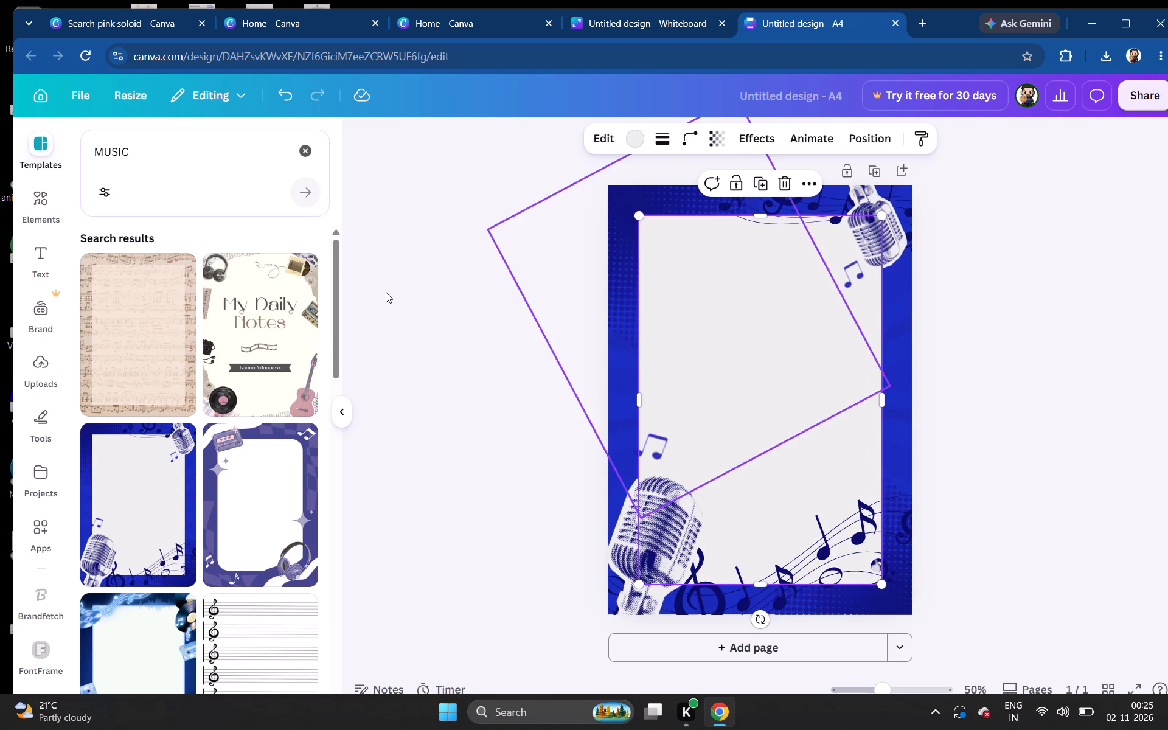
Add a default heading text box to the blank central area of the music page.
{"action": "double_click", "coordinate": [58, 266]}
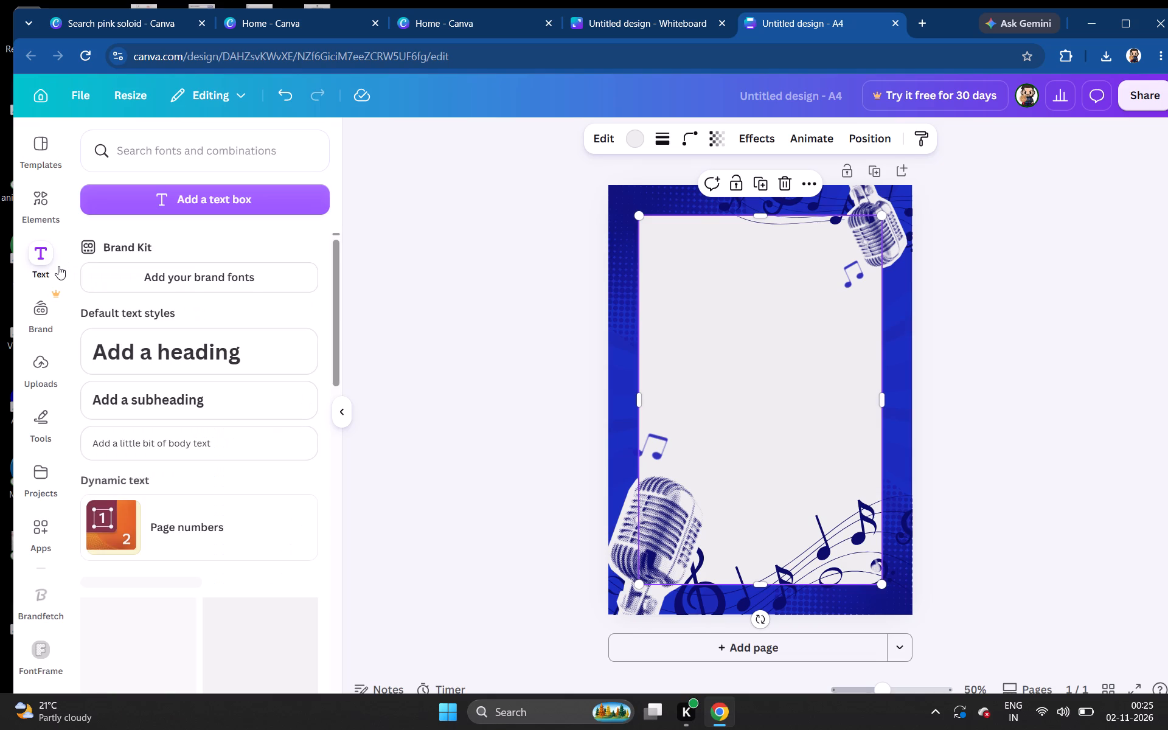
{"action": "left_click", "coordinate": [46, 266]}
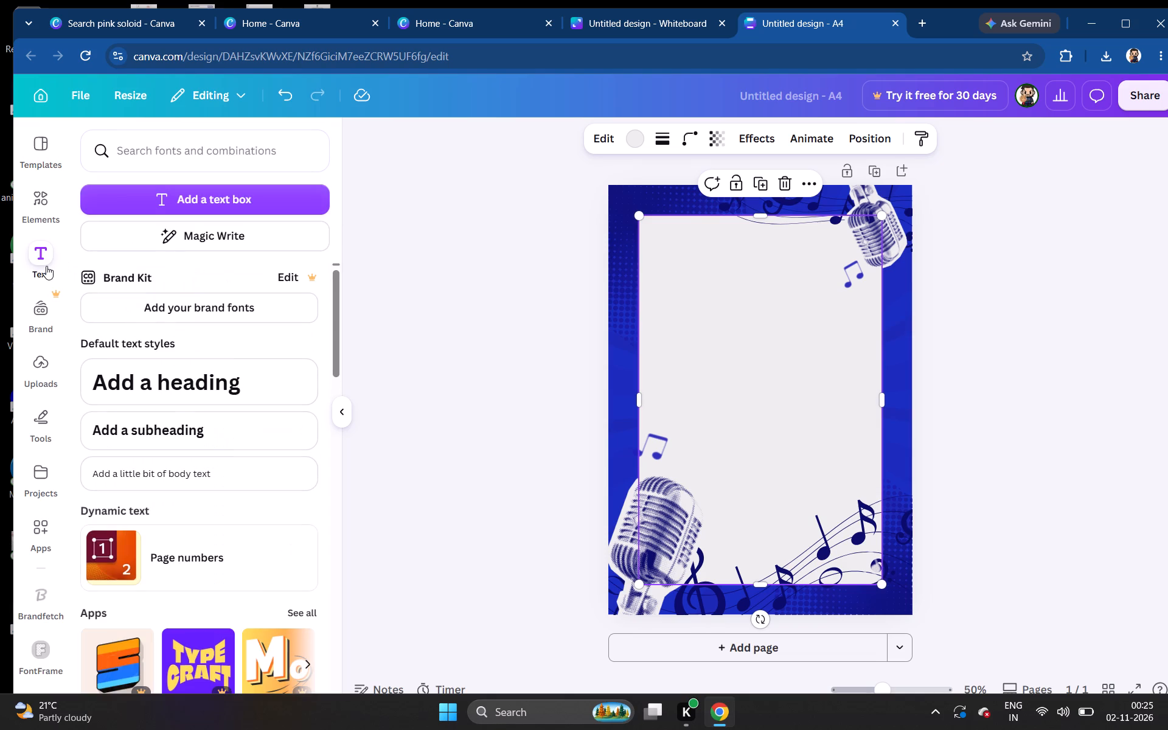
{"action": "scroll", "coordinate": [254, 549], "scroll_direction": "down", "scroll_amount": 2}
{"action": "scroll", "coordinate": [254, 549], "scroll_direction": "left", "scroll_amount": 2}
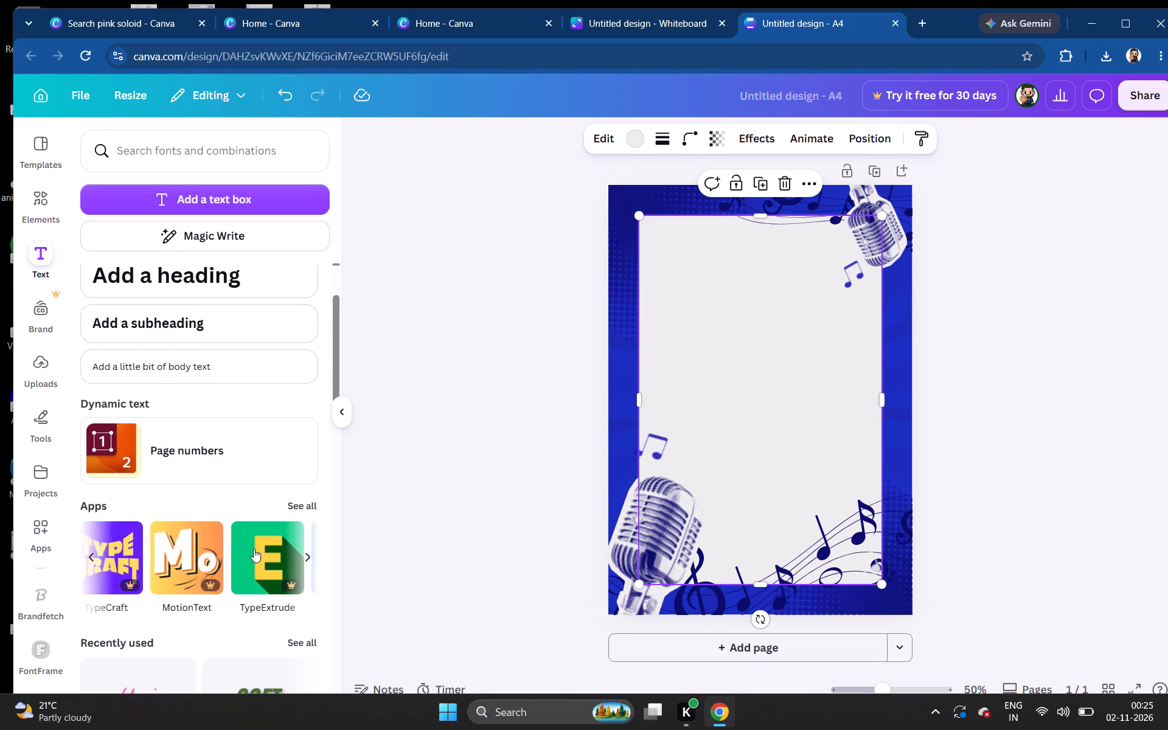
{"action": "scroll", "coordinate": [254, 549], "scroll_direction": "left", "scroll_amount": 8}
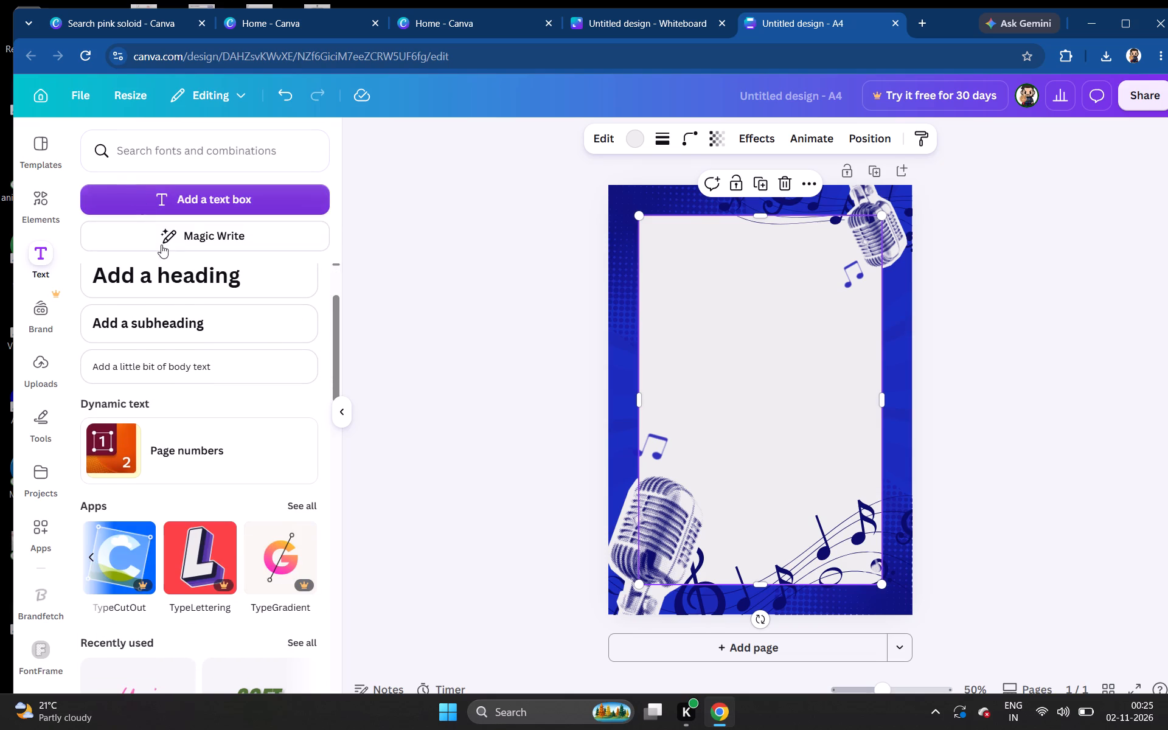
{"action": "left_click", "coordinate": [177, 287]}
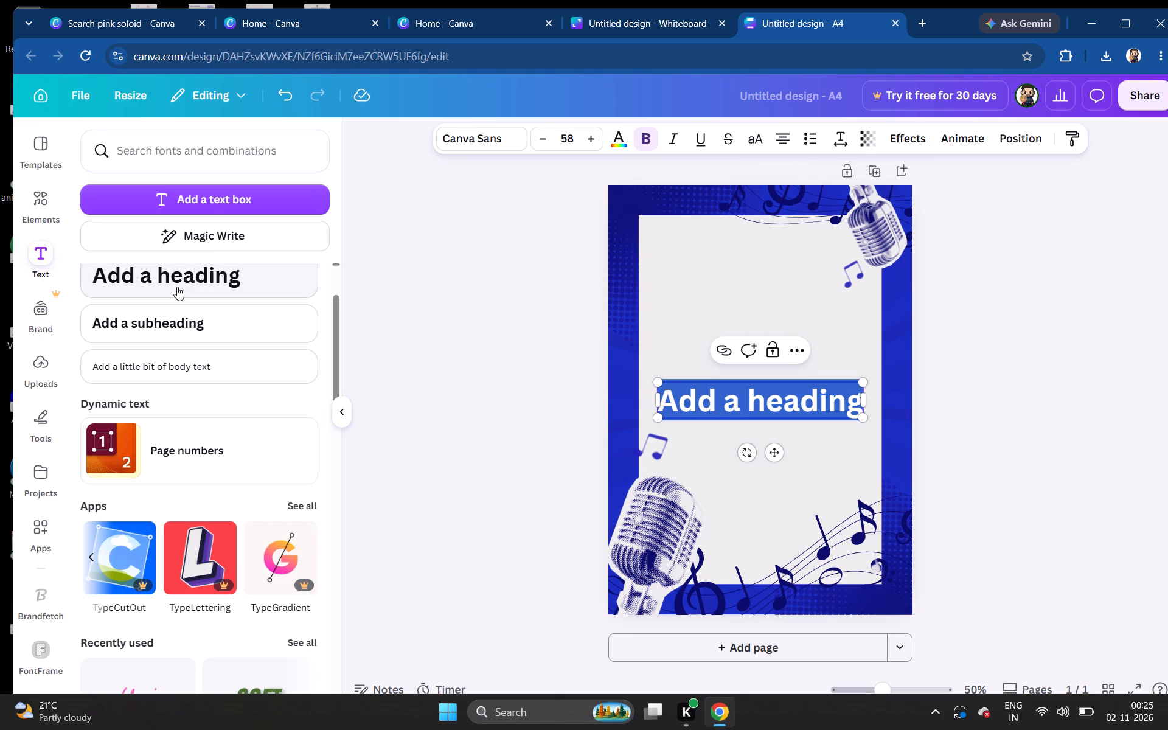
Replace the heading's placeholder text with "THE ENSEMBLES", putting each word on its own line.
{"action": "left_click", "coordinate": [687, 394]}
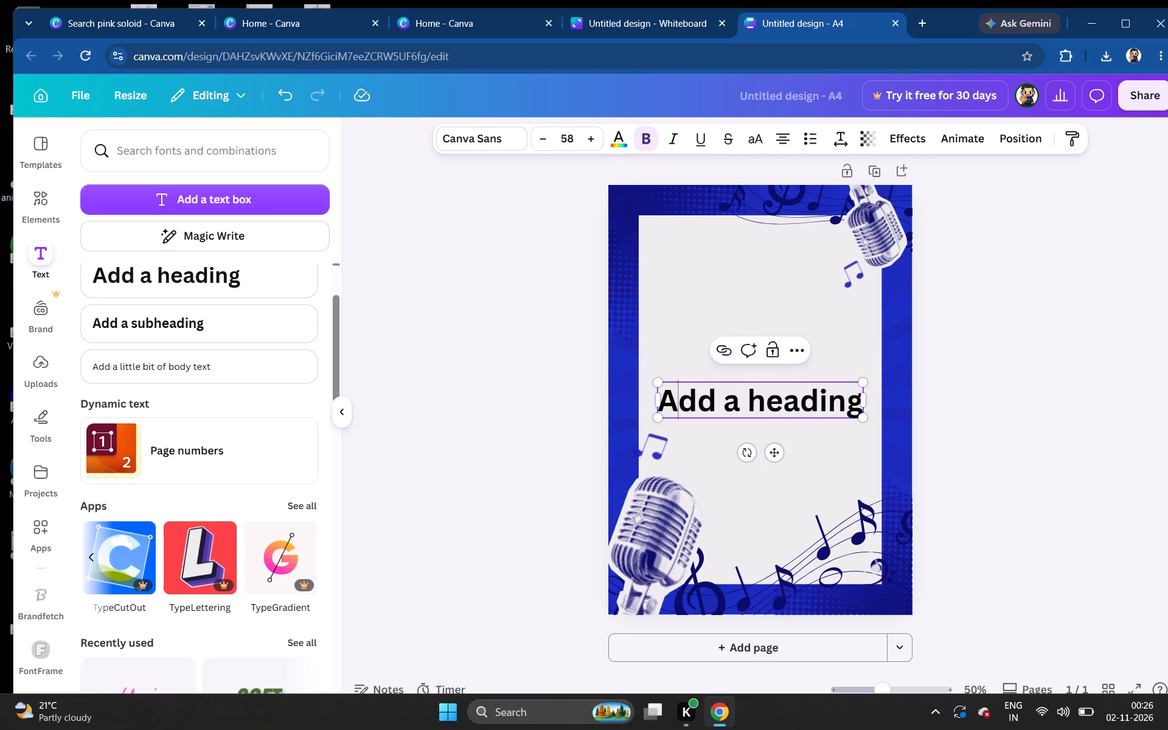
{"action": "left_click", "coordinate": [859, 400]}
{"action": "key", "text": "BackSpace"}
{"action": "key", "text": "BackSpace"}
{"action": "key", "text": "BackSpace"}
{"action": "key", "text": "BackSpace"}
{"action": "key", "text": "BackSpace"}
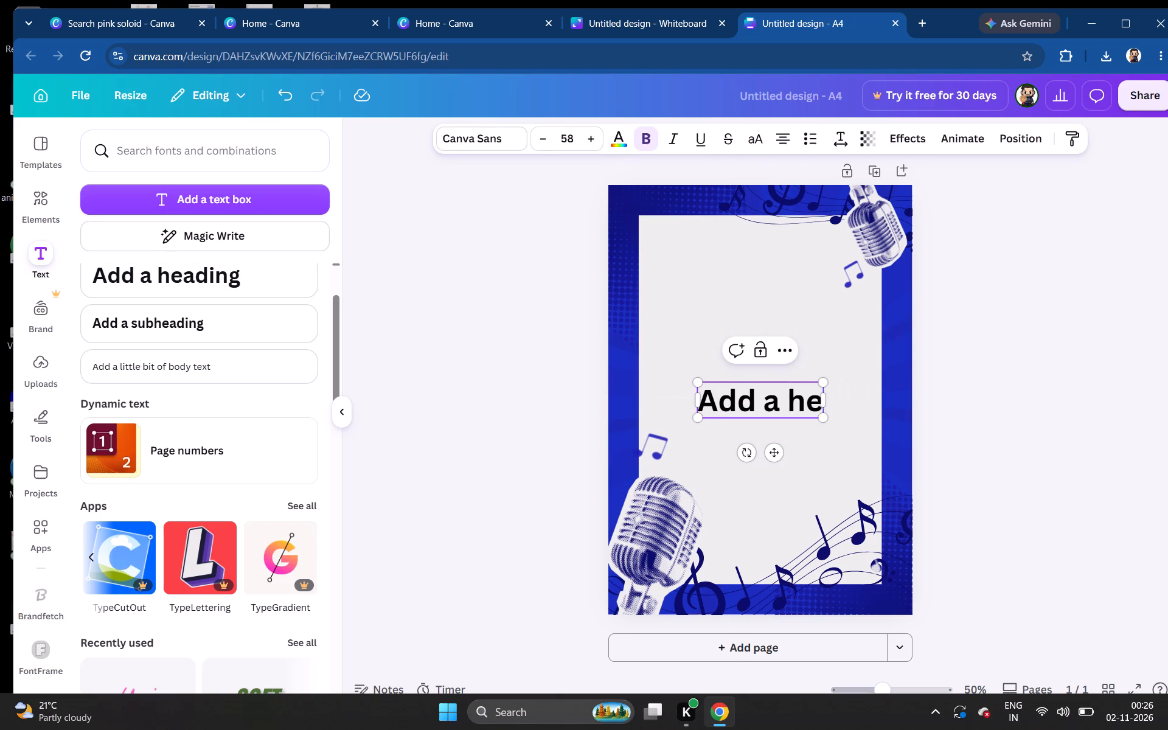
{"action": "key", "text": "BackSpace"}
{"action": "key", "text": "BackSpace"}
{"action": "key", "text": "BackSpace"}
{"action": "key", "text": "BackSpace"}
{"action": "key", "text": "BackSpace"}
{"action": "key", "text": "BackSpace"}
{"action": "key", "text": "BackSpace"}
{"action": "key", "text": "BackSpace"}
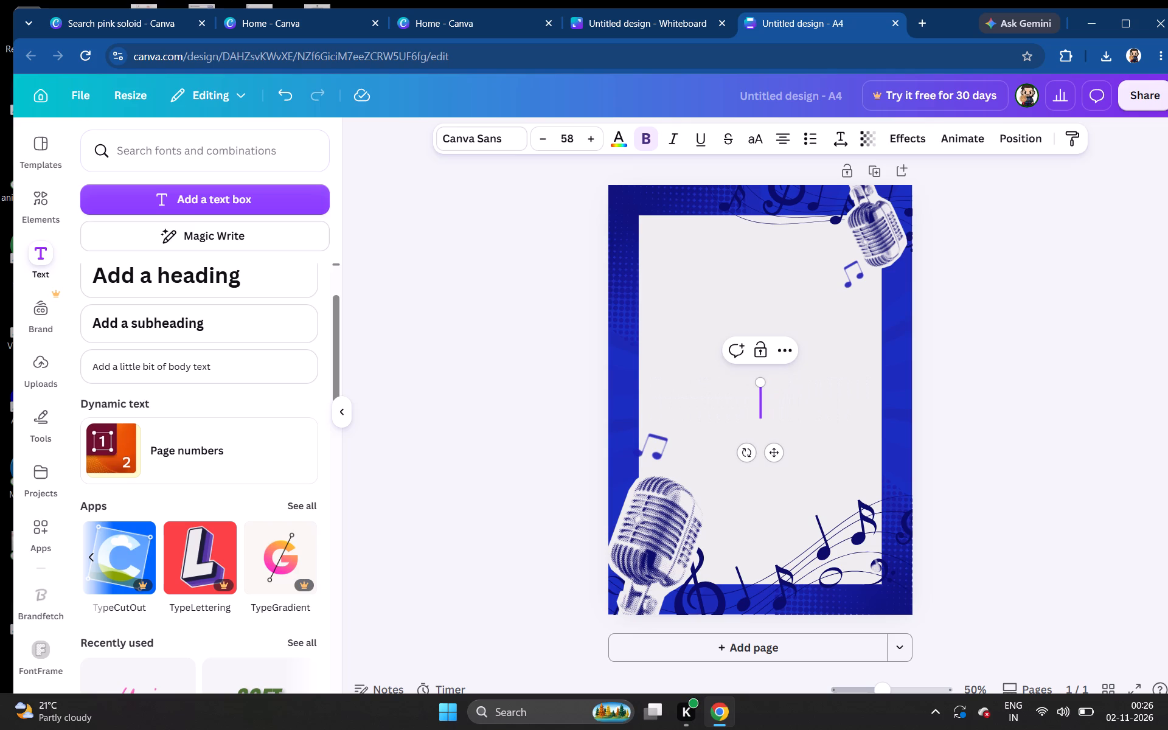
{"action": "type", "text": "TH"}
{"action": "type", "text": "E"}
{"action": "key", "text": "space"}
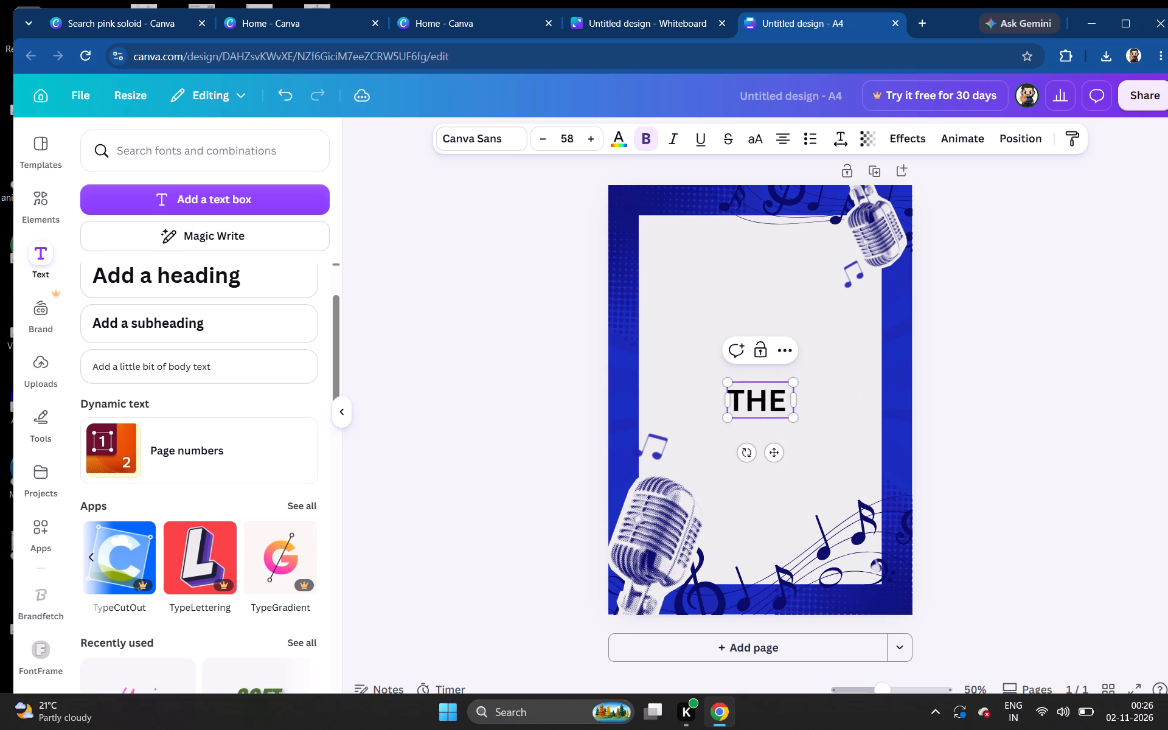
{"action": "key", "text": "Return"}
{"action": "type", "text": "ENSEB"}
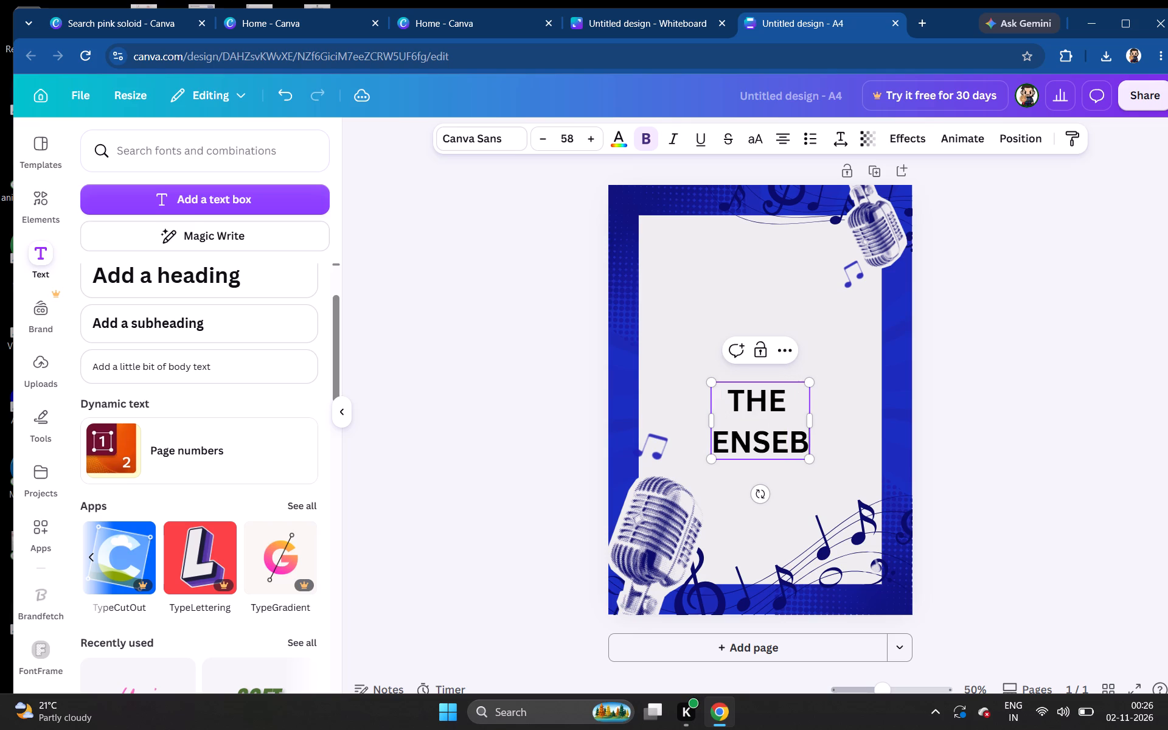
{"action": "key", "text": "BackSpace"}
{"action": "type", "text": "MBLES"}
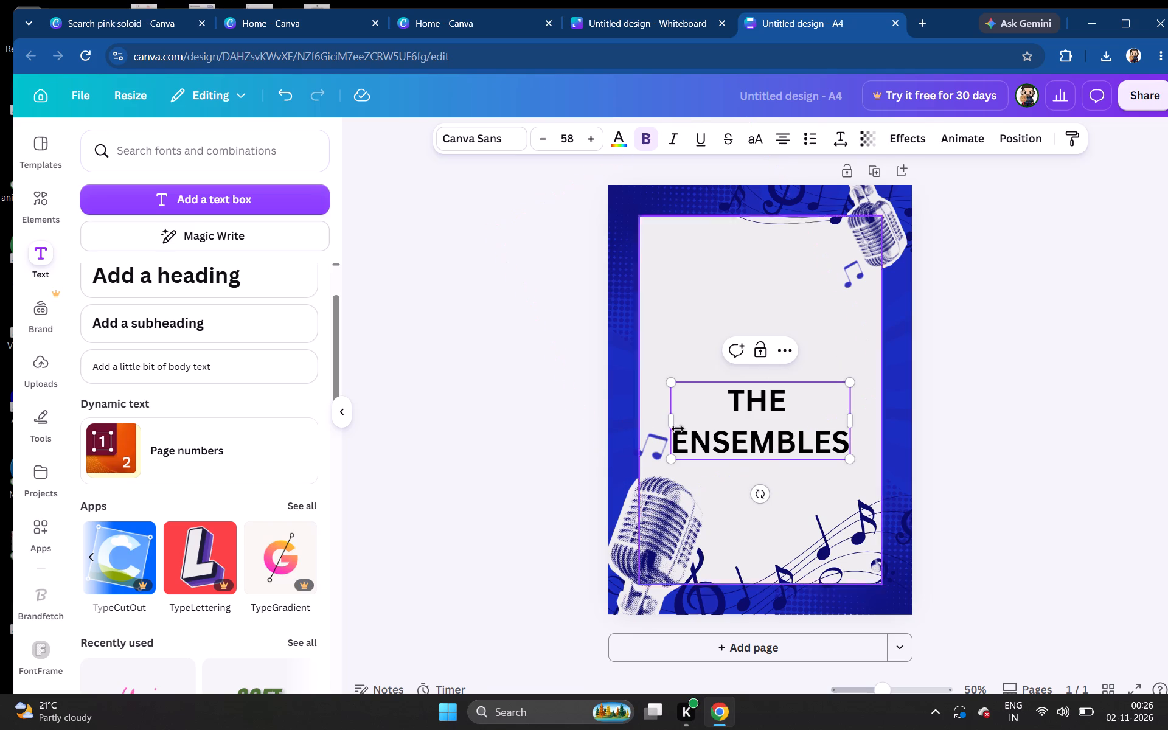
Browse the ready-made font combinations for a decorative style suited to the music page's title.
{"action": "scroll", "coordinate": [202, 495], "scroll_direction": "down", "scroll_amount": 3}
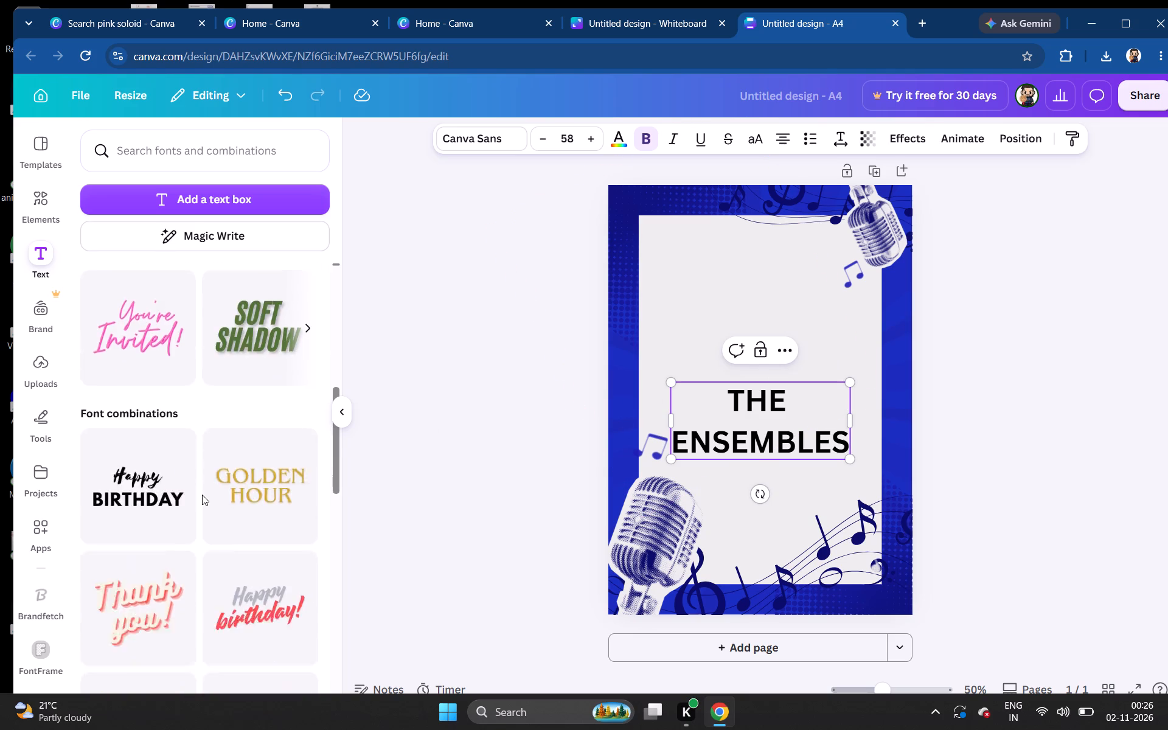
{"action": "scroll", "coordinate": [202, 495], "scroll_direction": "down", "scroll_amount": 6}
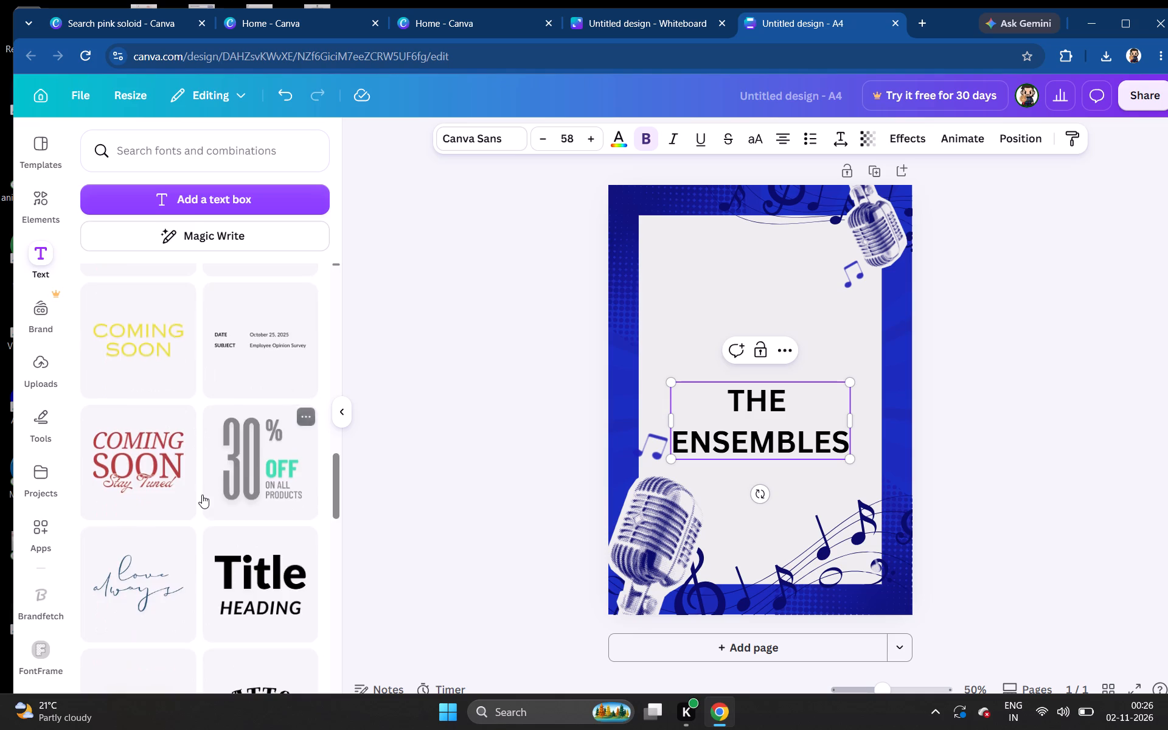
{"action": "scroll", "coordinate": [202, 495], "scroll_direction": "down", "scroll_amount": 8}
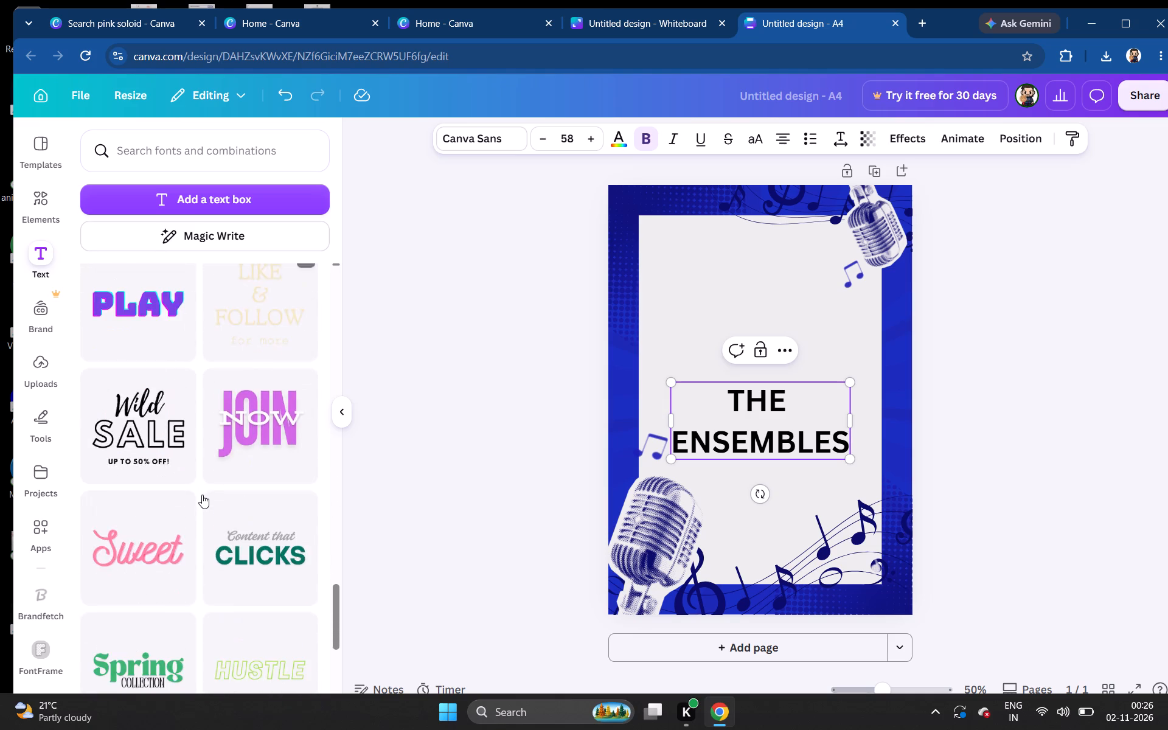
{"action": "scroll", "coordinate": [202, 495], "scroll_direction": "down", "scroll_amount": 7}
{"action": "scroll", "coordinate": [202, 495], "scroll_direction": "up", "scroll_amount": 2}
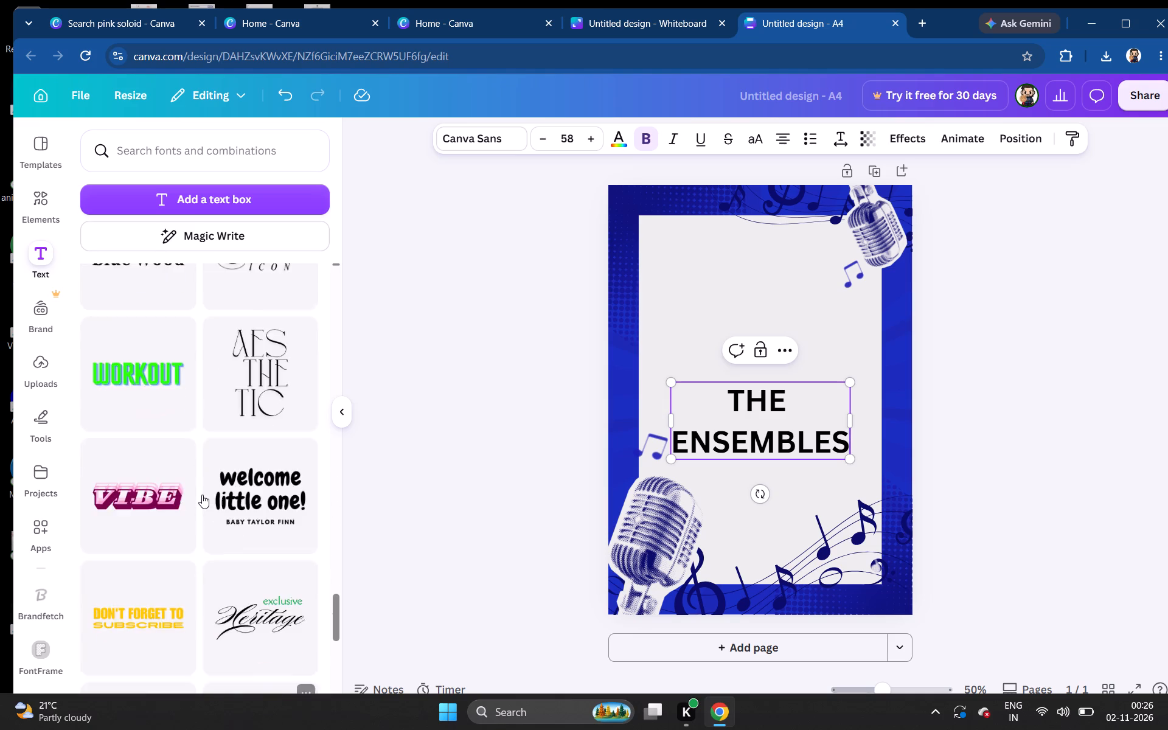
{"action": "scroll", "coordinate": [202, 495], "scroll_direction": "up", "scroll_amount": 2}
{"action": "scroll", "coordinate": [202, 495], "scroll_direction": "down", "scroll_amount": 5}
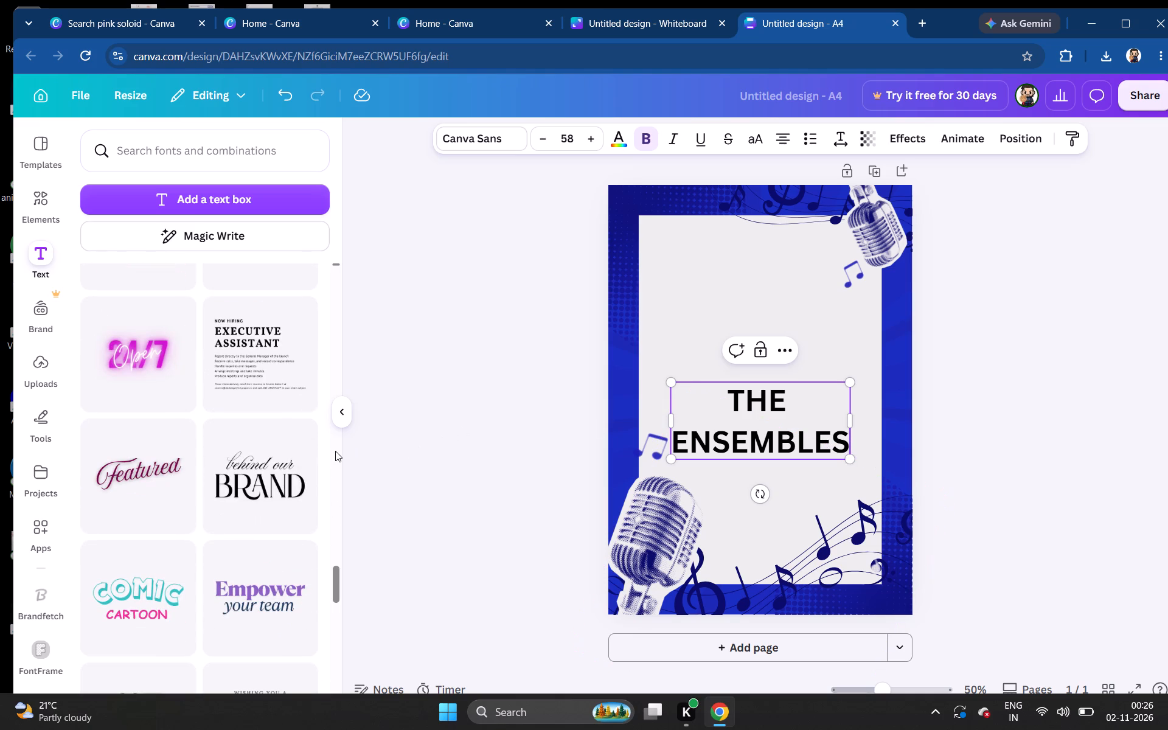
{"action": "scroll", "coordinate": [93, 288], "scroll_direction": "up", "scroll_amount": 1}
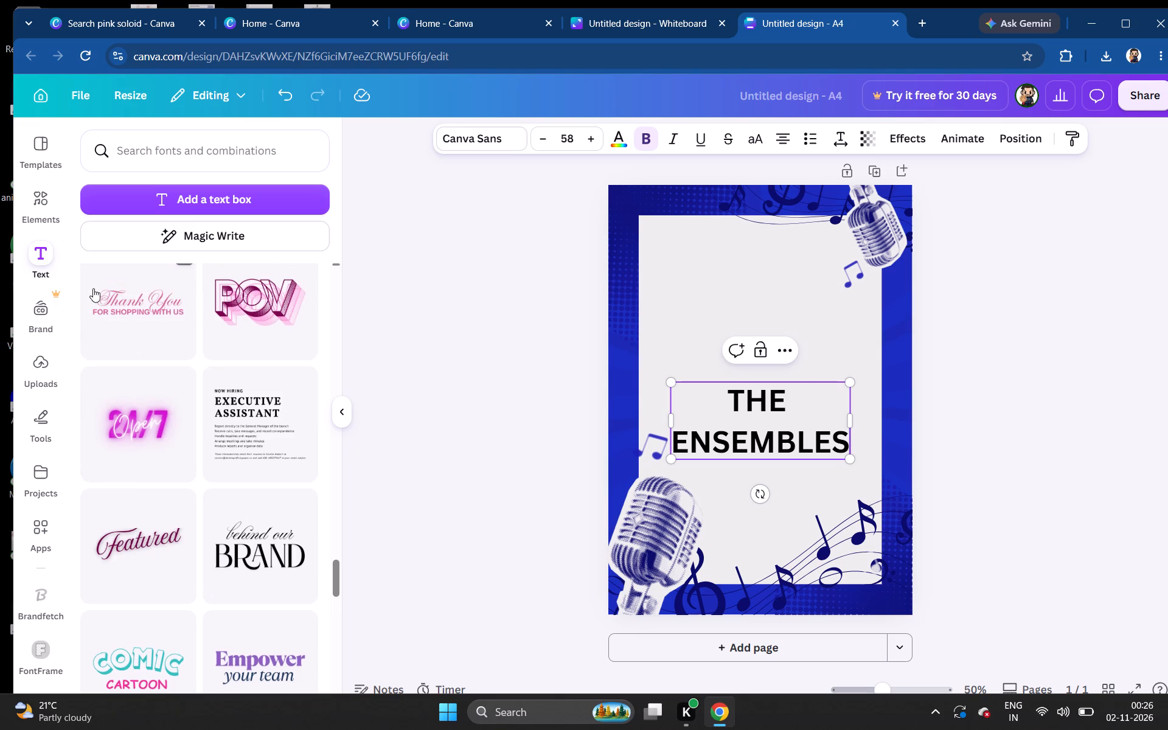
{"action": "scroll", "coordinate": [93, 288], "scroll_direction": "down", "scroll_amount": 6}
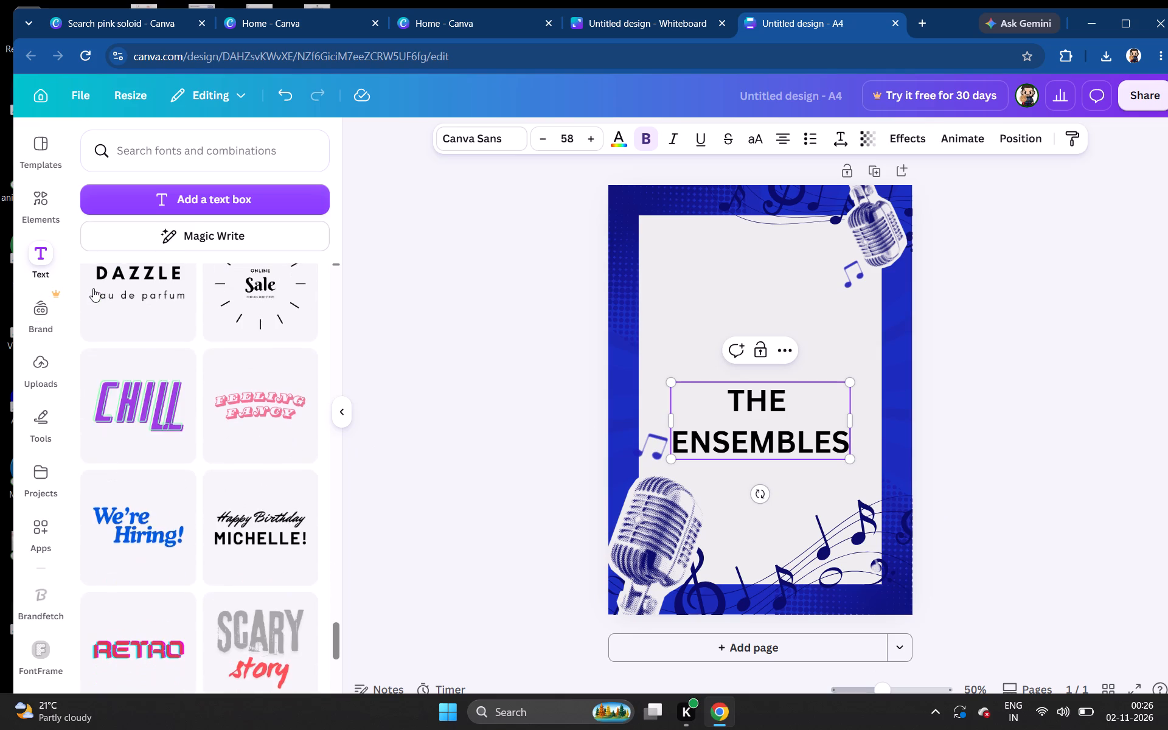
{"action": "scroll", "coordinate": [93, 288], "scroll_direction": "down", "scroll_amount": 4}
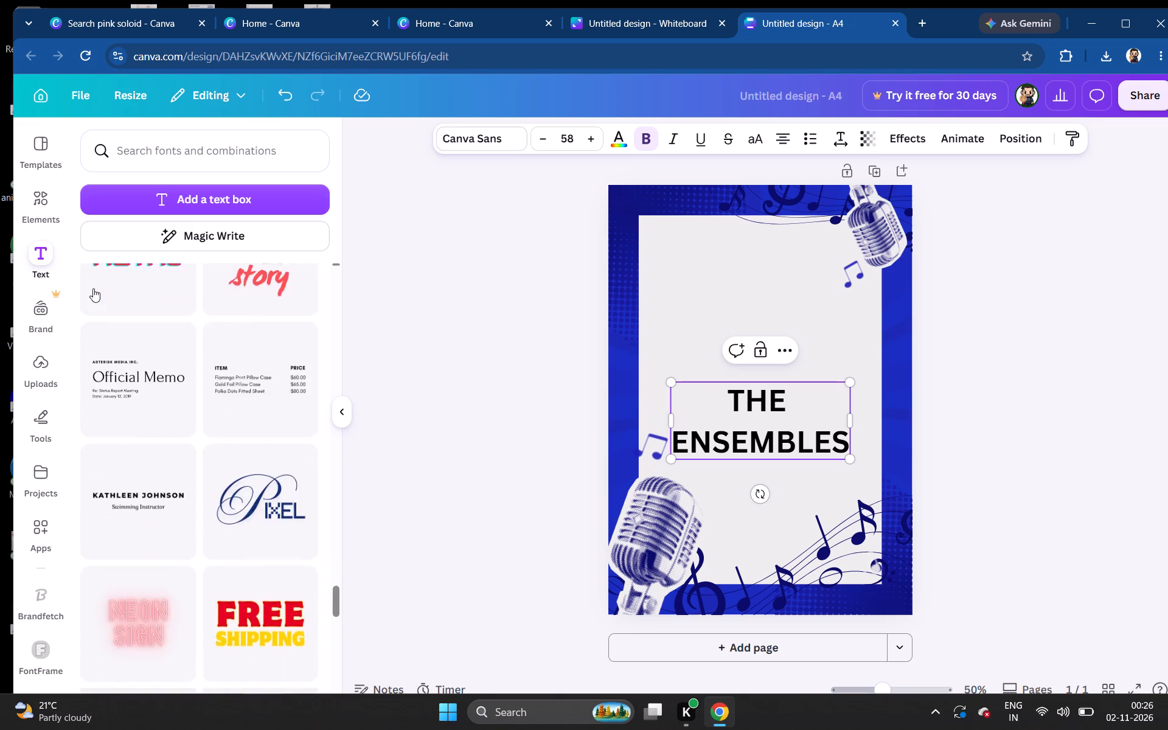
{"action": "scroll", "coordinate": [93, 288], "scroll_direction": "down", "scroll_amount": 1}
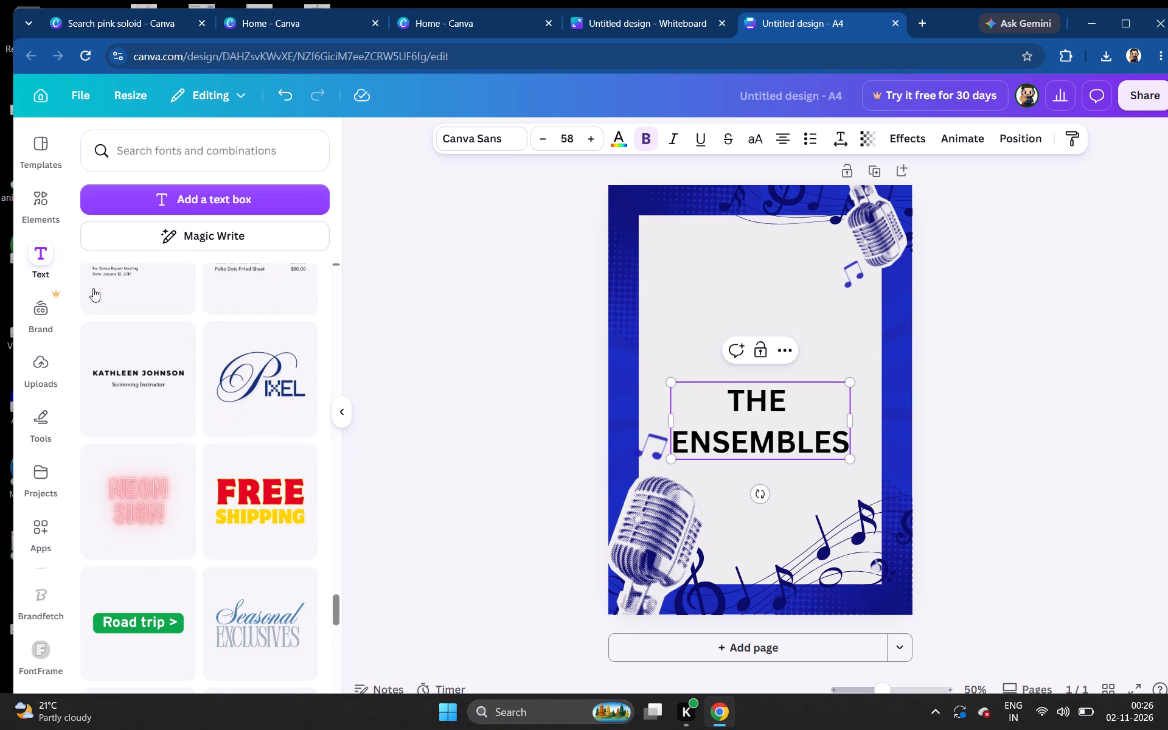
{"action": "scroll", "coordinate": [93, 288], "scroll_direction": "down", "scroll_amount": 4}
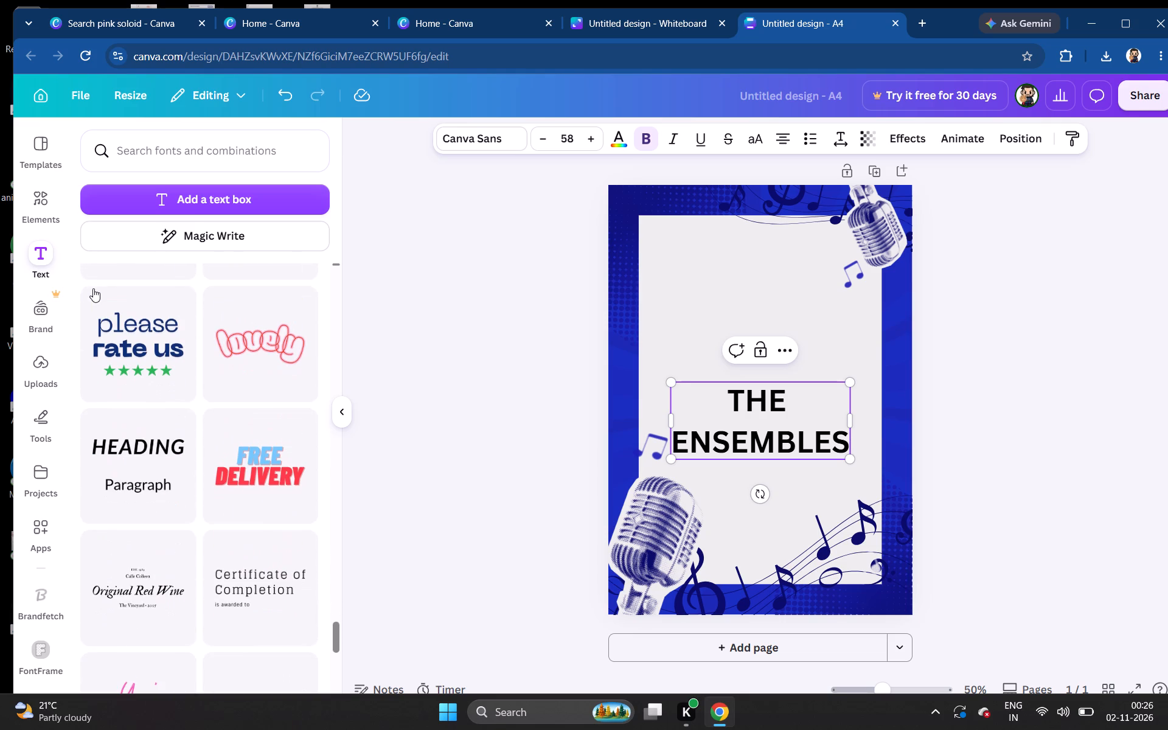
{"action": "scroll", "coordinate": [93, 288], "scroll_direction": "down", "scroll_amount": 3}
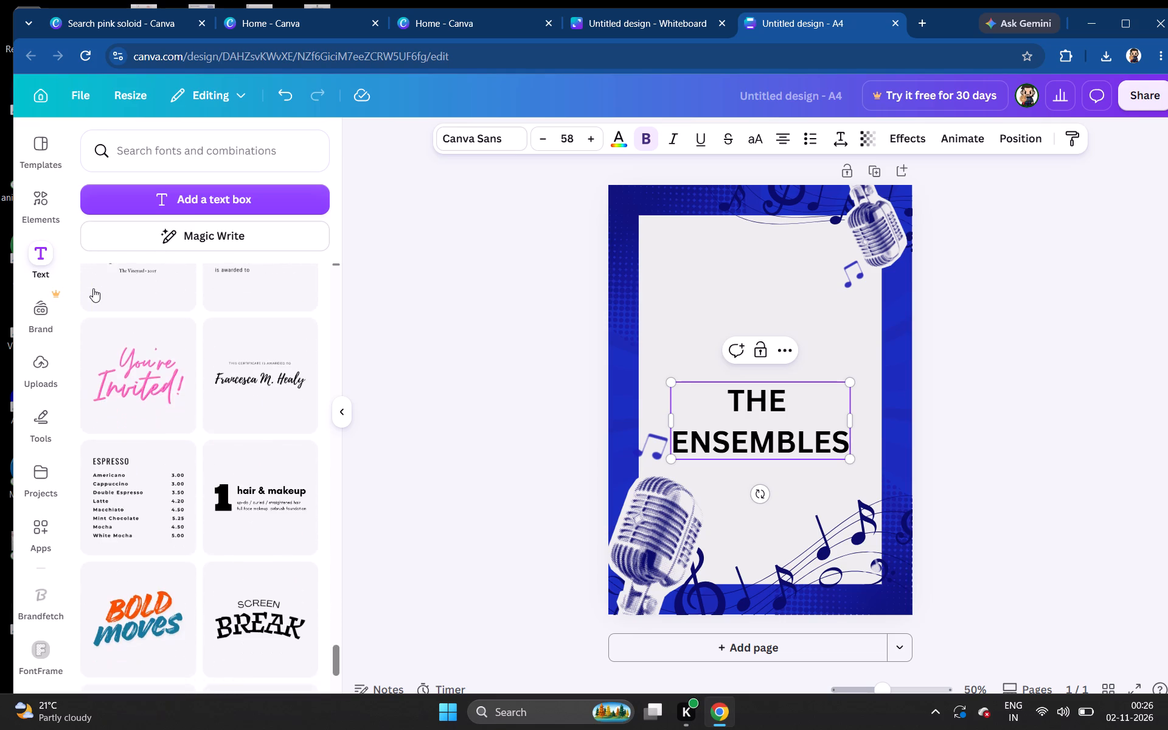
{"action": "scroll", "coordinate": [93, 288], "scroll_direction": "down", "scroll_amount": 6}
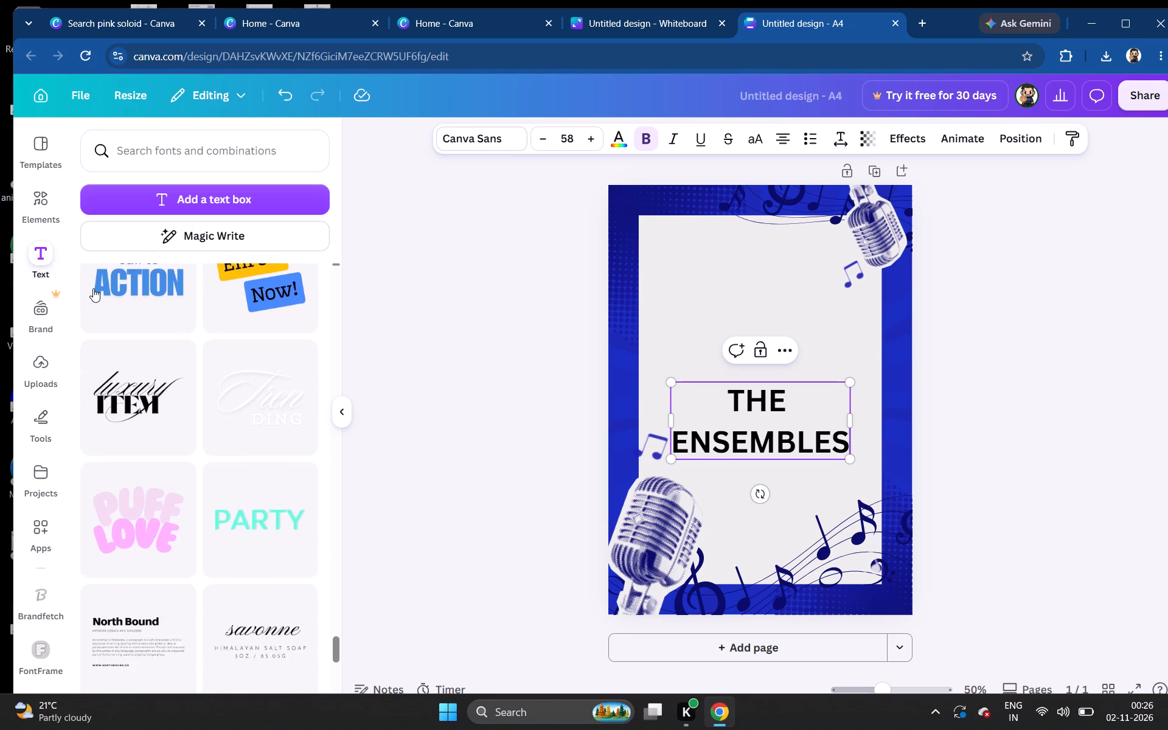
{"action": "scroll", "coordinate": [93, 288], "scroll_direction": "down", "scroll_amount": 6}
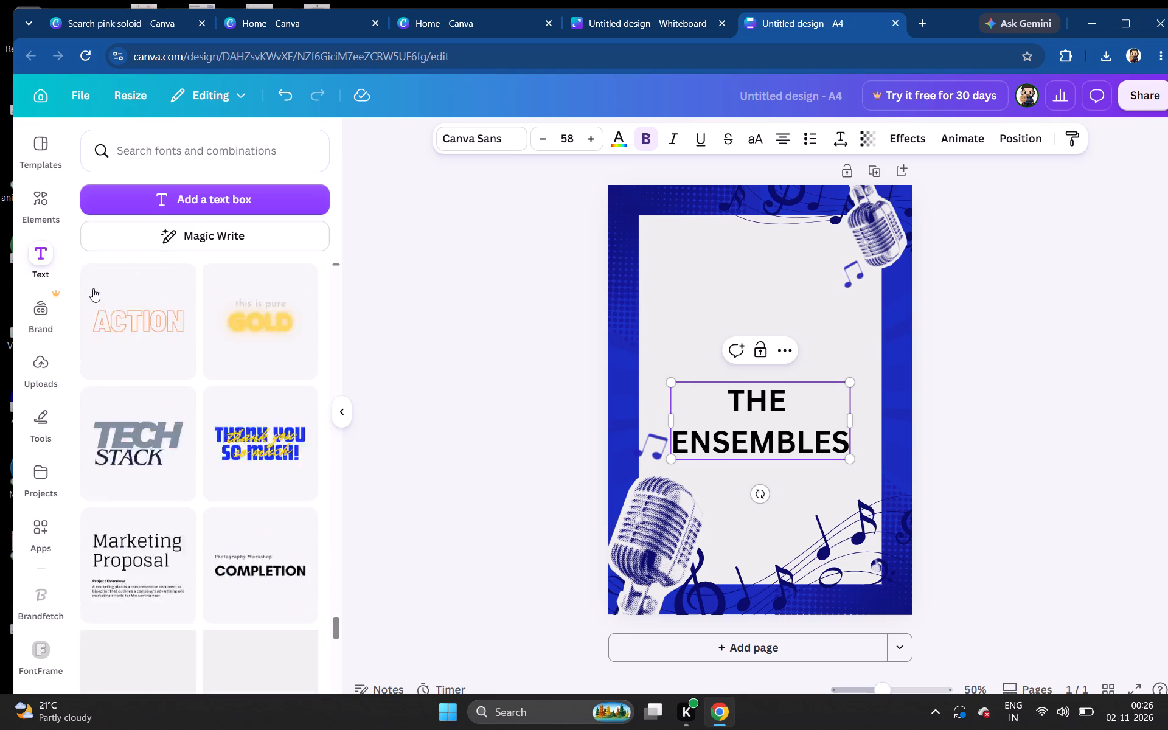
{"action": "scroll", "coordinate": [93, 288], "scroll_direction": "down", "scroll_amount": 4}
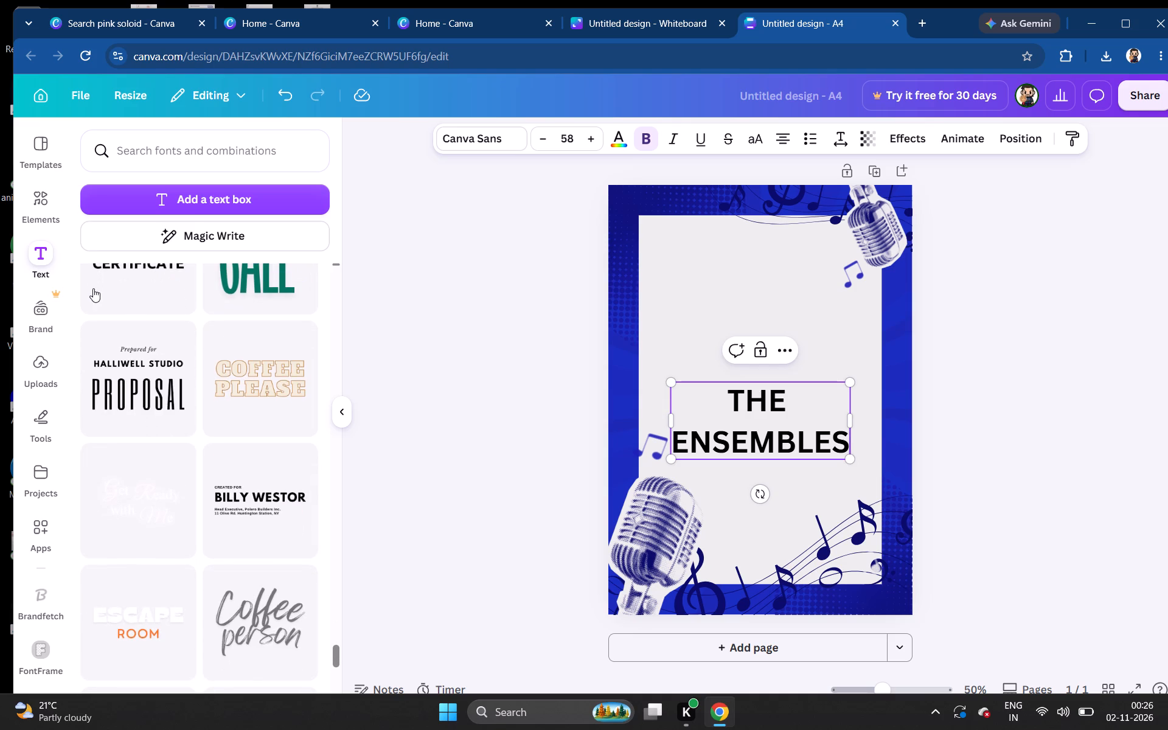
{"action": "scroll", "coordinate": [189, 391], "scroll_direction": "down", "scroll_amount": 2}
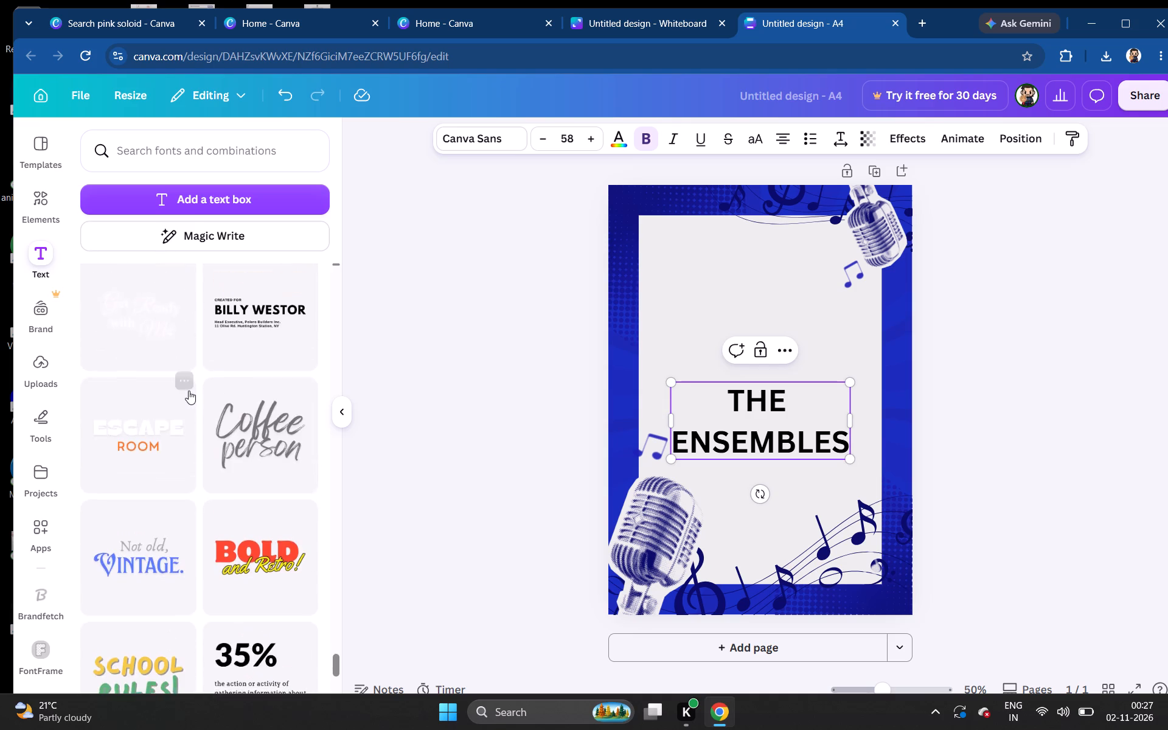
{"action": "scroll", "coordinate": [189, 391], "scroll_direction": "down", "scroll_amount": 3}
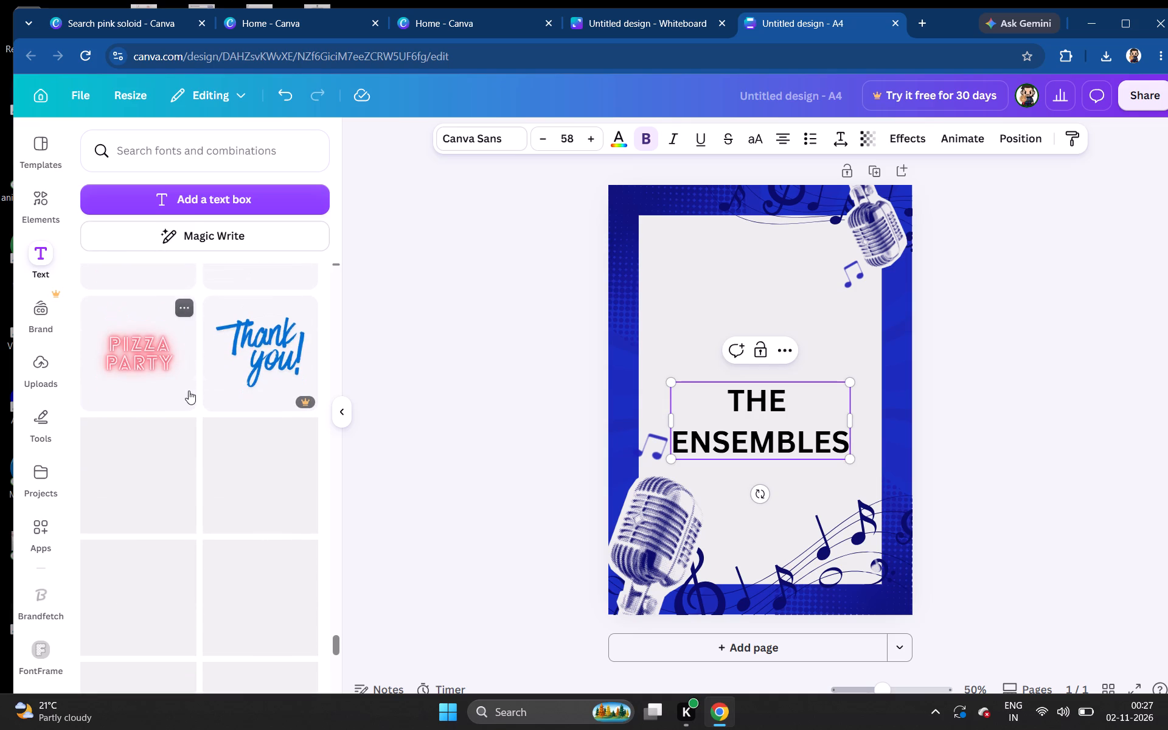
{"action": "scroll", "coordinate": [189, 391], "scroll_direction": "down", "scroll_amount": 1}
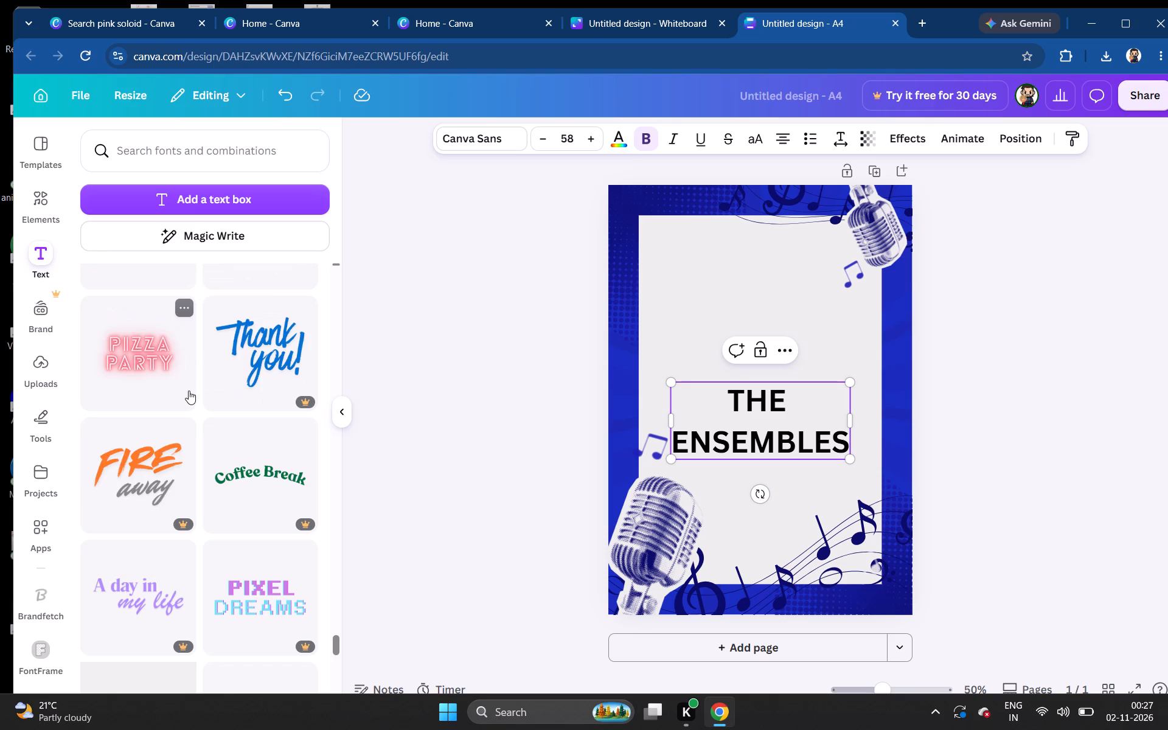
{"action": "scroll", "coordinate": [189, 391], "scroll_direction": "down", "scroll_amount": 2}
{"action": "scroll", "coordinate": [189, 391], "scroll_direction": "up", "scroll_amount": 4}
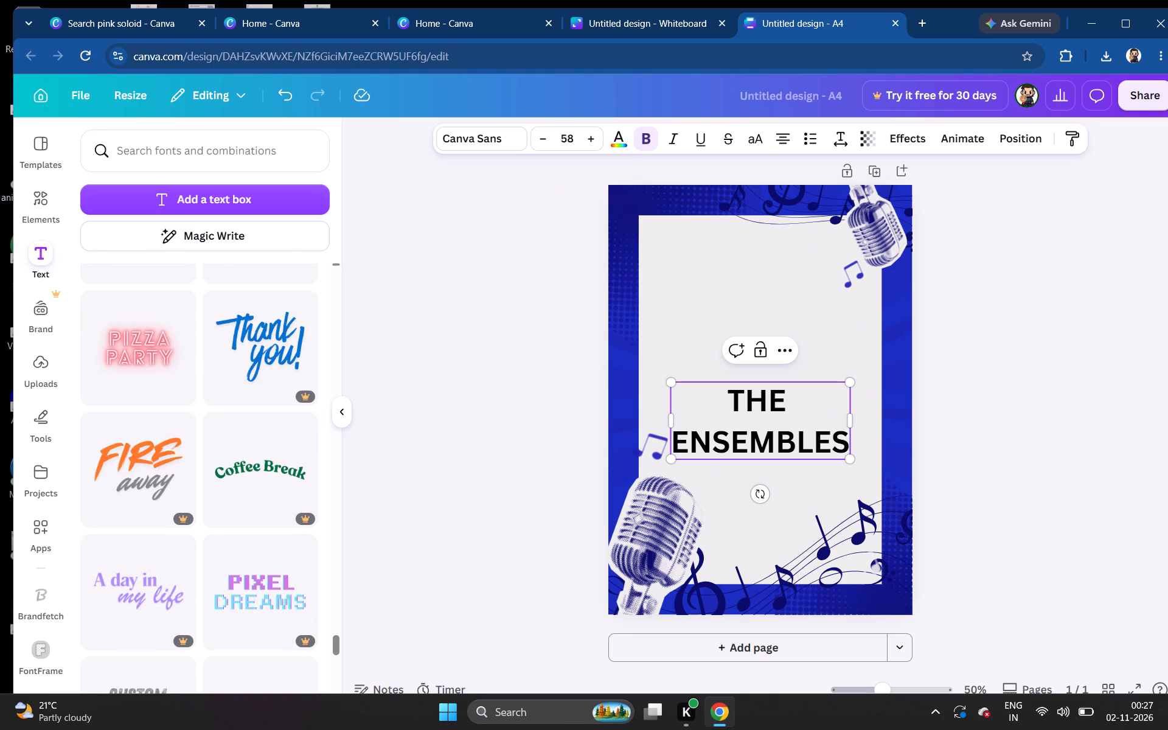
{"action": "scroll", "coordinate": [801, 441], "scroll_direction": "down", "scroll_amount": 2}
Move the "THE ENSEMBLES" heading up to the upper part of the blank frame area, roughly centred horizontally.
{"action": "left_click", "coordinate": [702, 331]}
{"action": "left_click", "coordinate": [742, 389]}
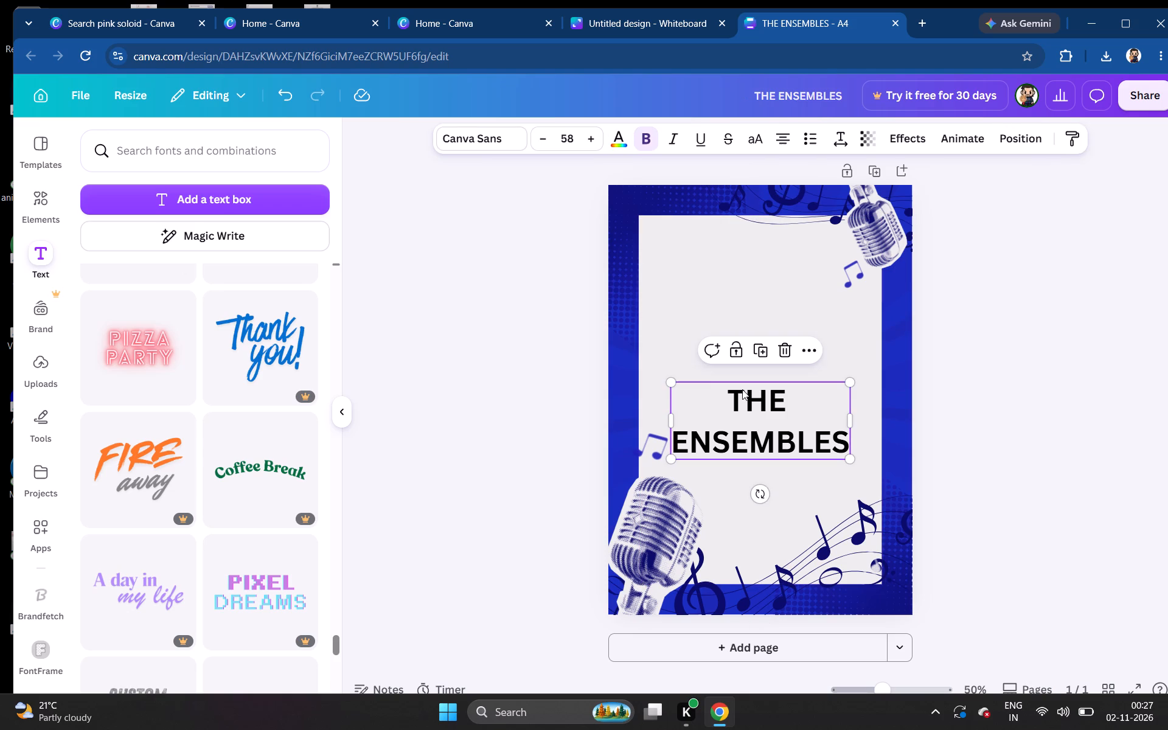
{"action": "left_click_drag", "start_coordinate": [742, 389], "coordinate": [729, 333]}
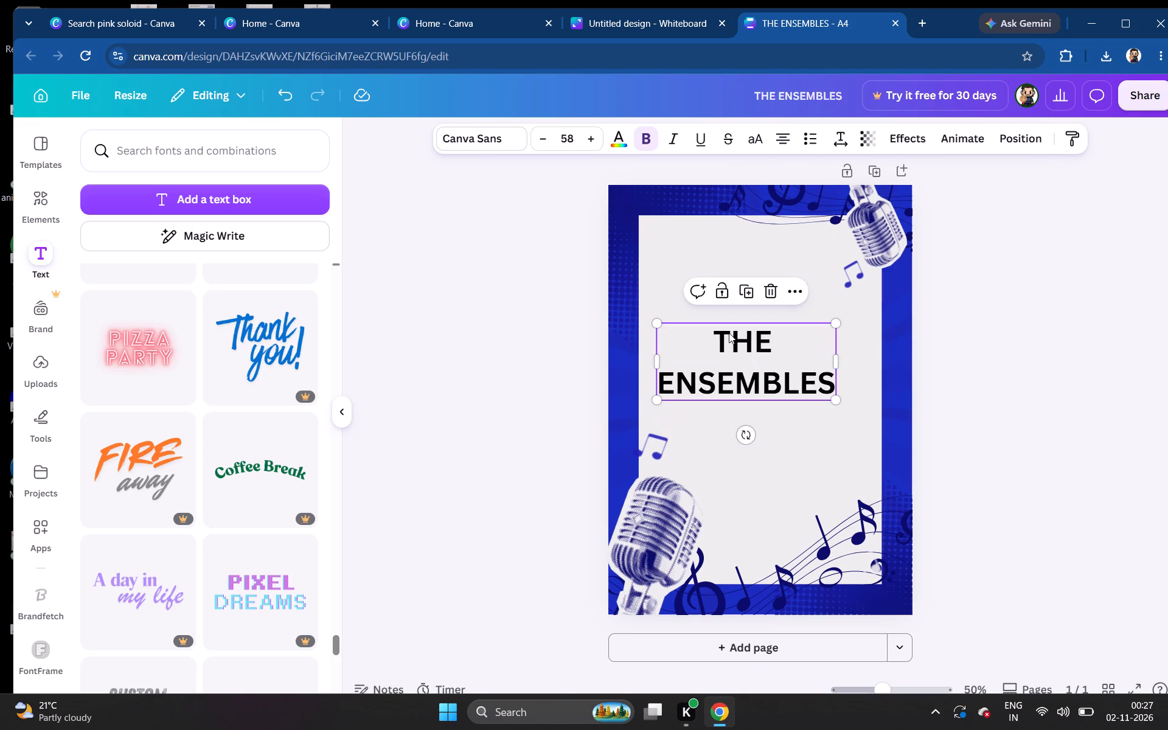
{"action": "scroll", "coordinate": [748, 337], "scroll_direction": "down", "scroll_amount": 1}
{"action": "left_click_drag", "start_coordinate": [748, 337], "coordinate": [756, 287]}
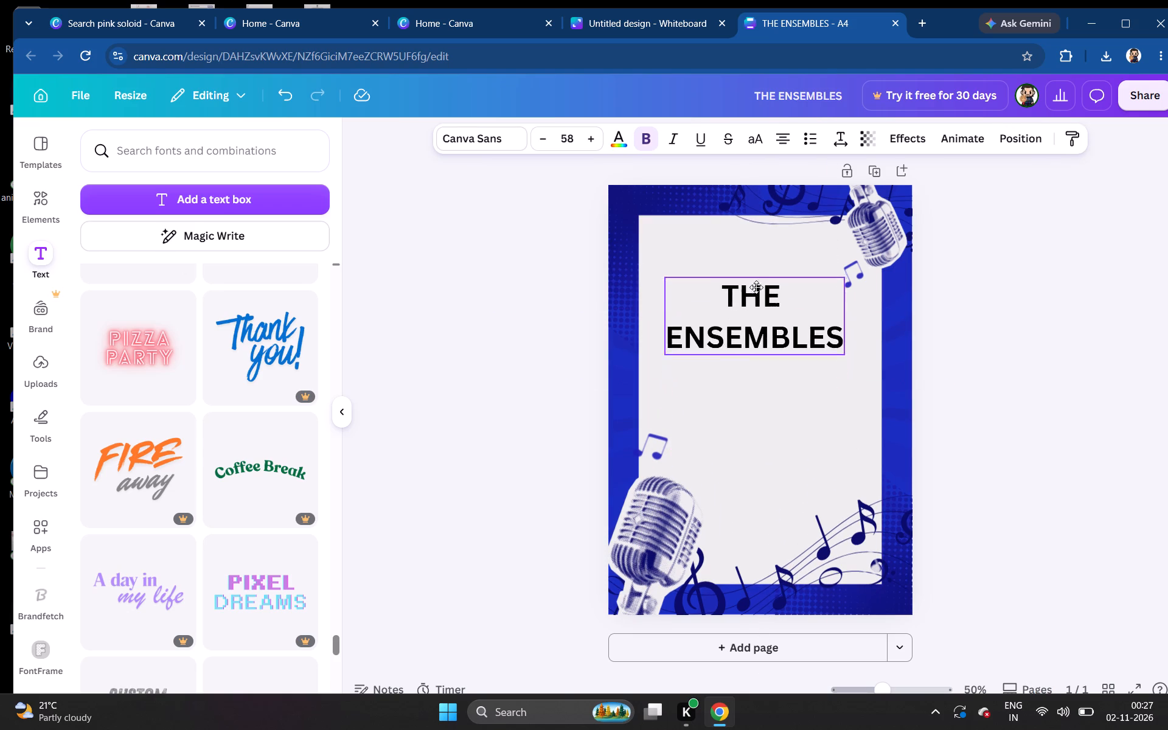
{"action": "scroll", "coordinate": [756, 287], "scroll_direction": "down", "scroll_amount": 1}
{"action": "left_click_drag", "start_coordinate": [756, 287], "coordinate": [753, 274]}
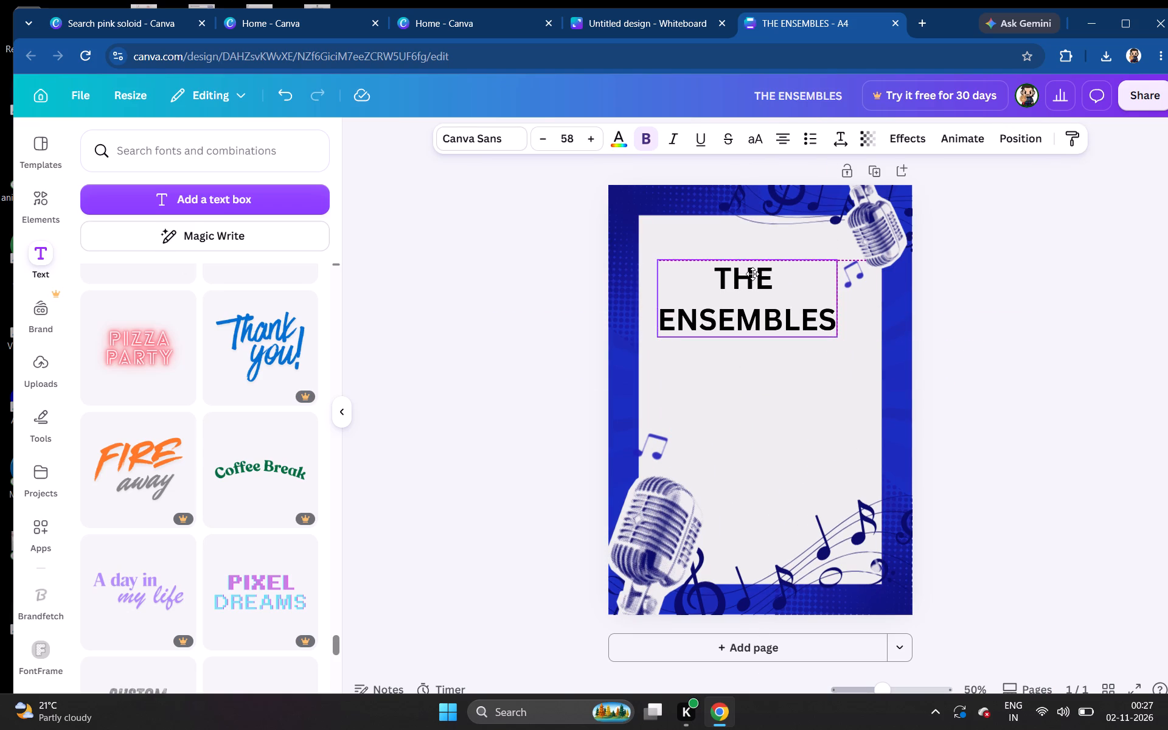
{"action": "left_click_drag", "start_coordinate": [753, 274], "coordinate": [757, 271]}
{"action": "scroll", "coordinate": [753, 274], "scroll_direction": "down", "scroll_amount": 1}
Select both words of the heading and apply the ornate black "Business Model" font combination from the text styles.
{"action": "triple_click", "coordinate": [757, 271]}
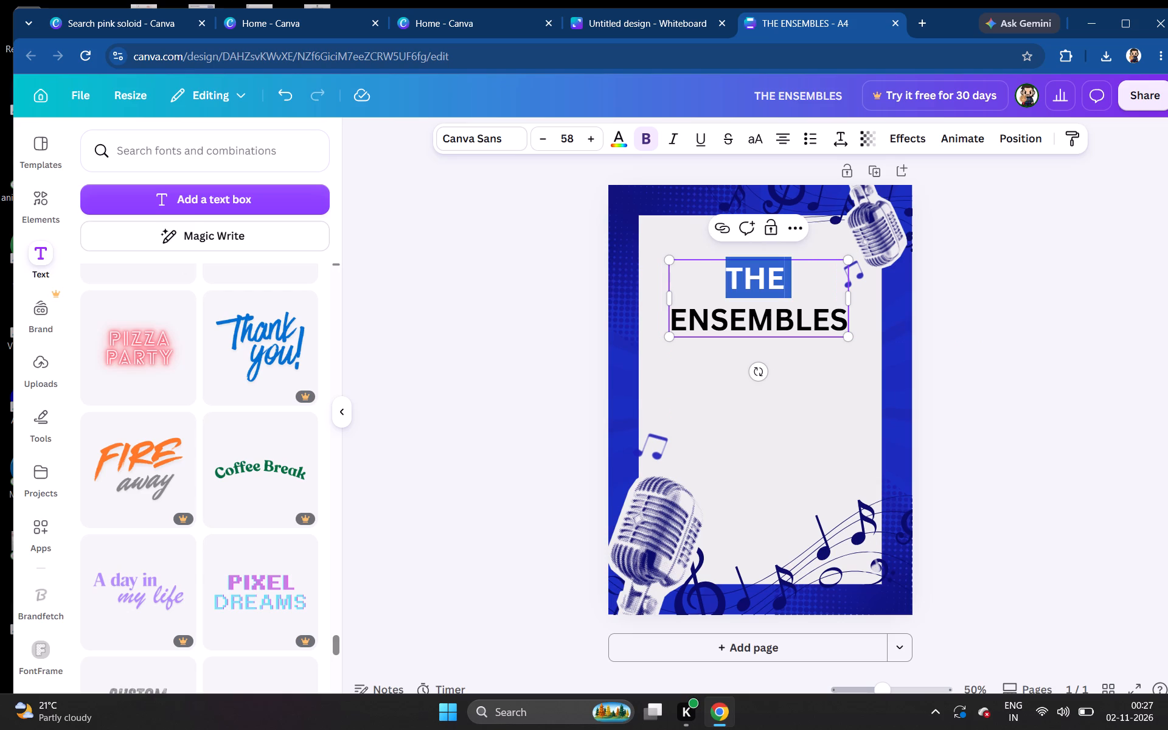
{"action": "left_click_drag", "start_coordinate": [838, 314], "coordinate": [822, 313]}
{"action": "left_click_drag", "start_coordinate": [843, 322], "coordinate": [807, 312]}
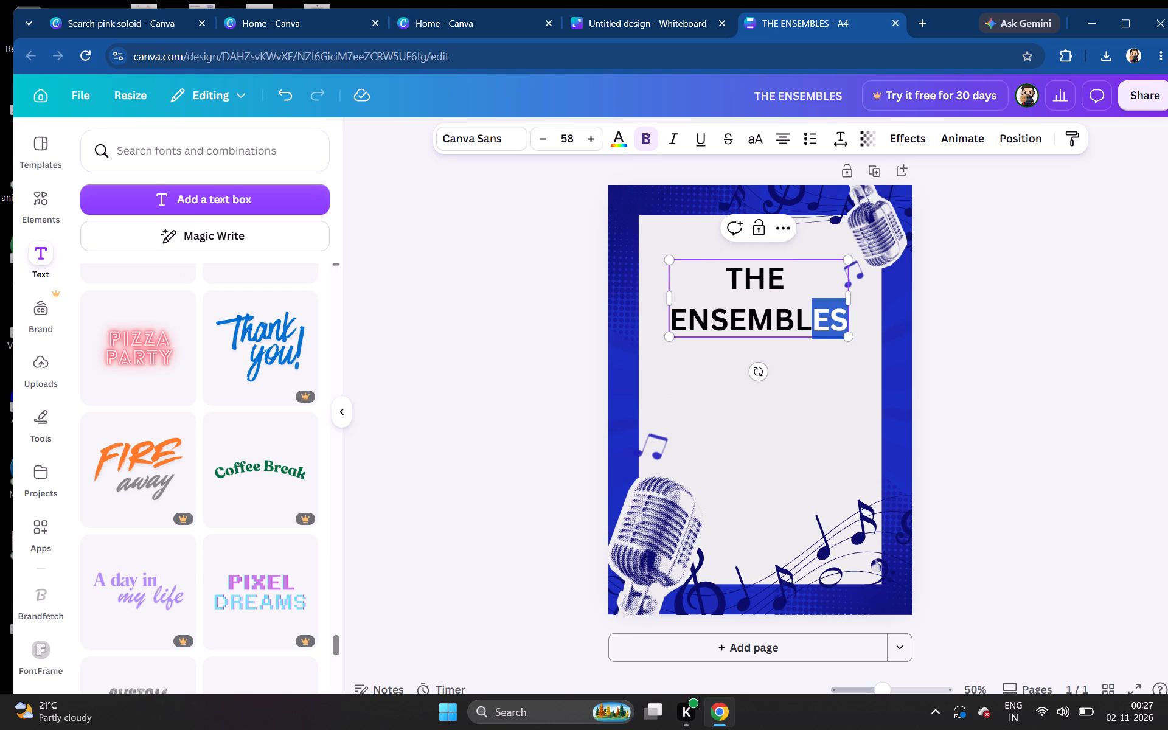
{"action": "left_click_drag", "start_coordinate": [807, 312], "coordinate": [804, 310]}
{"action": "left_click", "coordinate": [804, 310]}
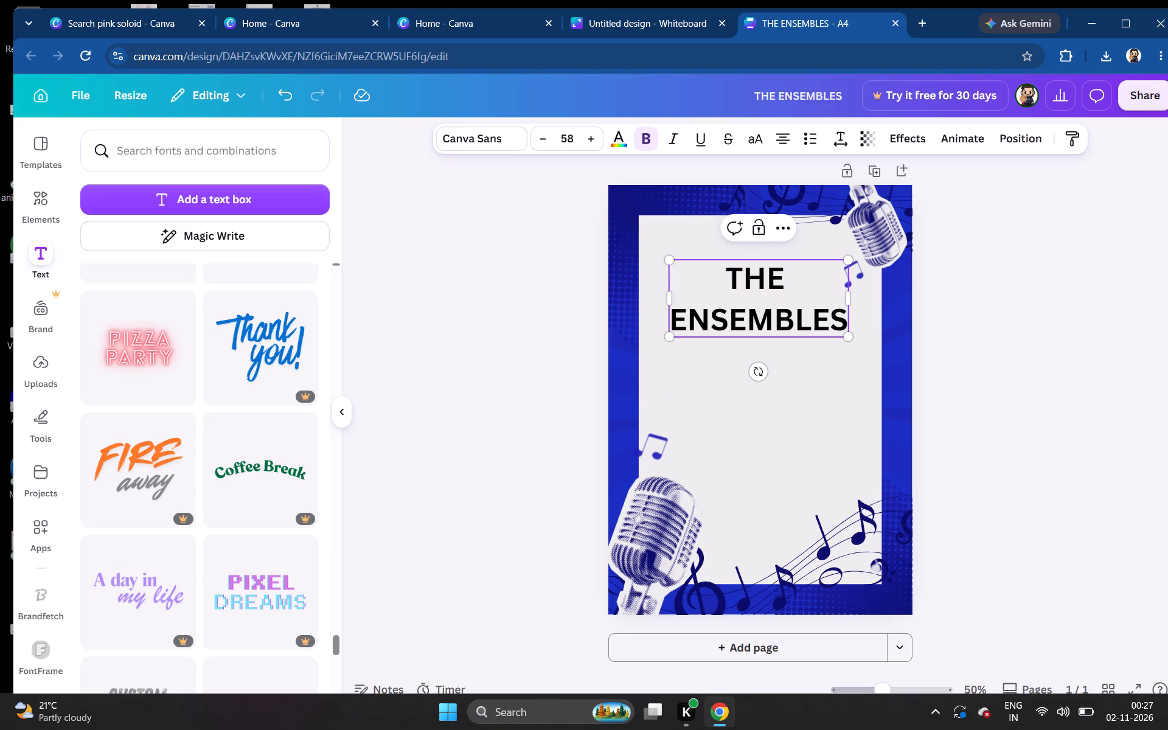
{"action": "left_click_drag", "start_coordinate": [844, 315], "coordinate": [694, 232]}
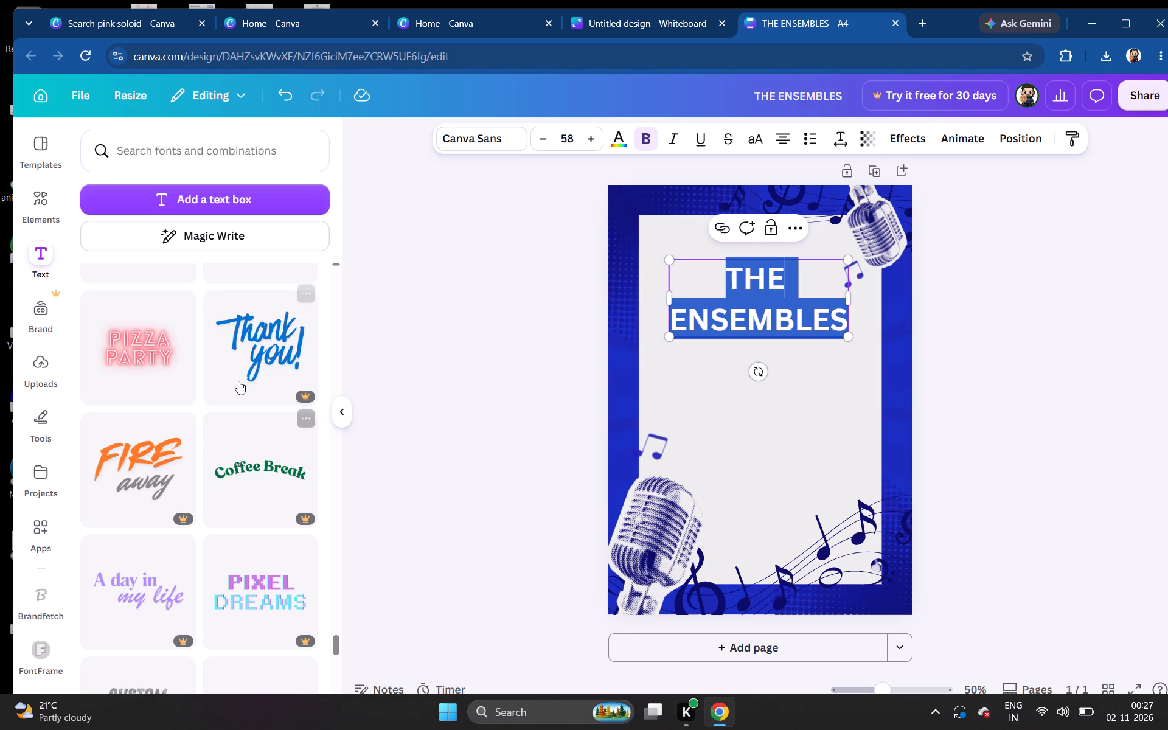
{"action": "scroll", "coordinate": [238, 380], "scroll_direction": "up", "scroll_amount": 4}
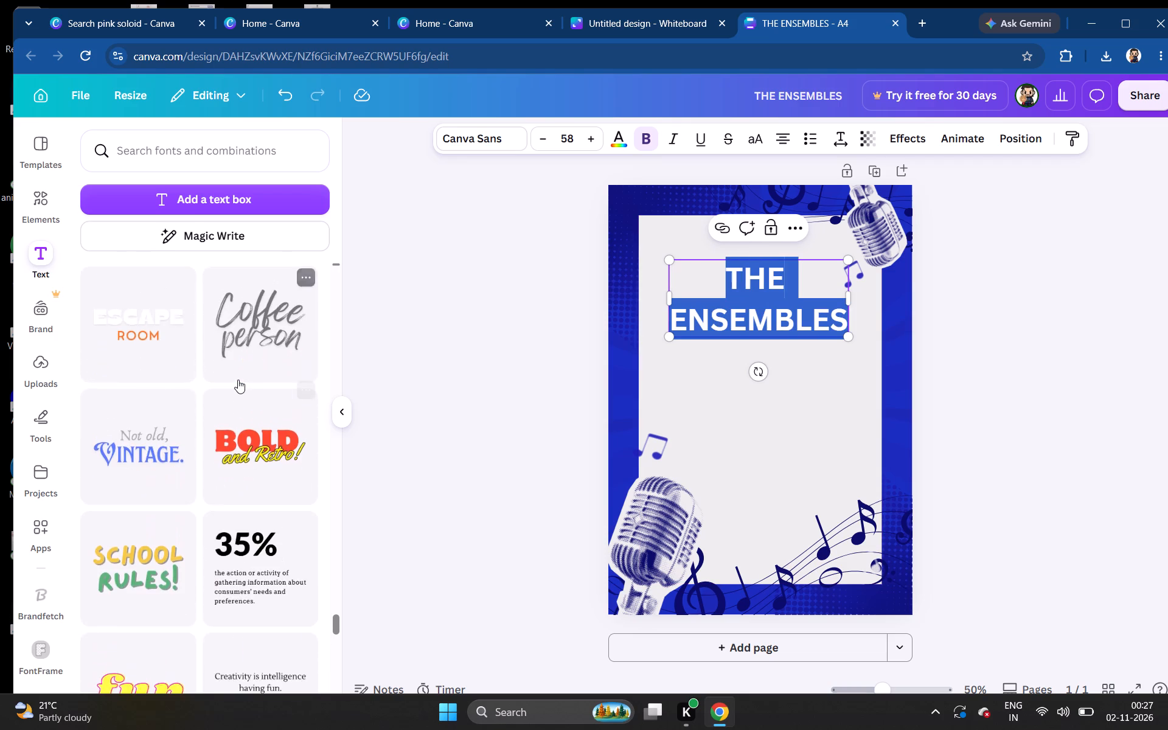
{"action": "scroll", "coordinate": [238, 380], "scroll_direction": "up", "scroll_amount": 5}
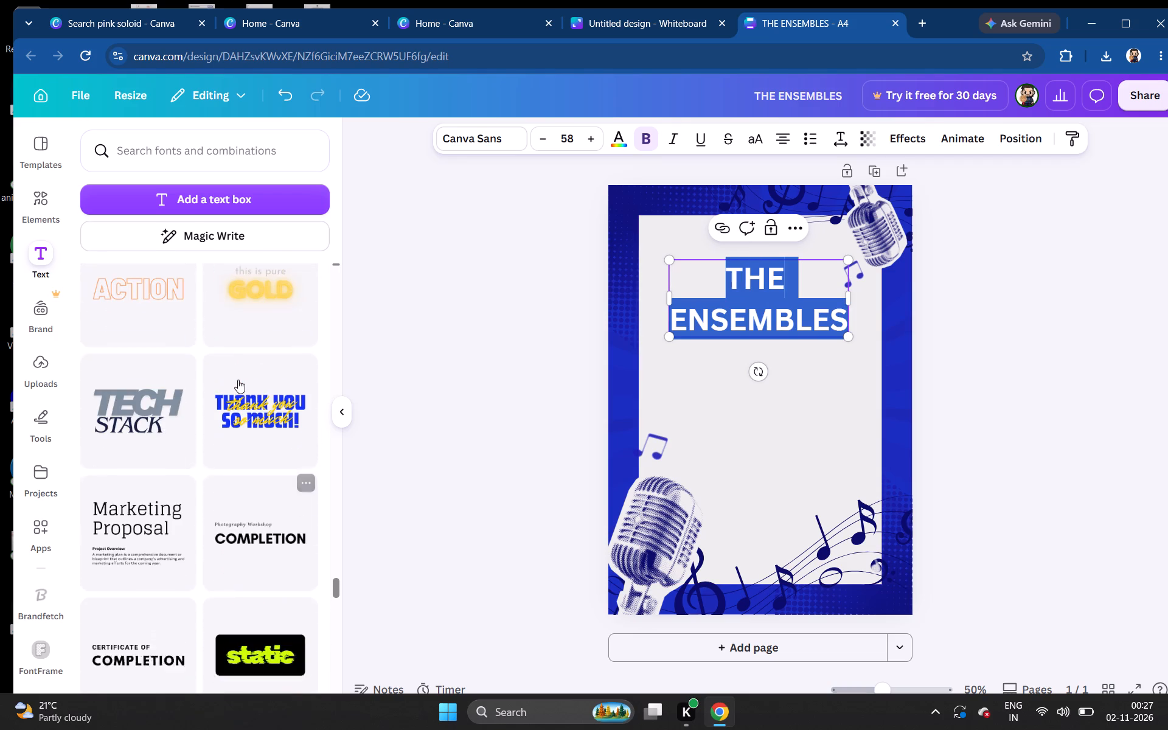
{"action": "scroll", "coordinate": [238, 380], "scroll_direction": "up", "scroll_amount": 4}
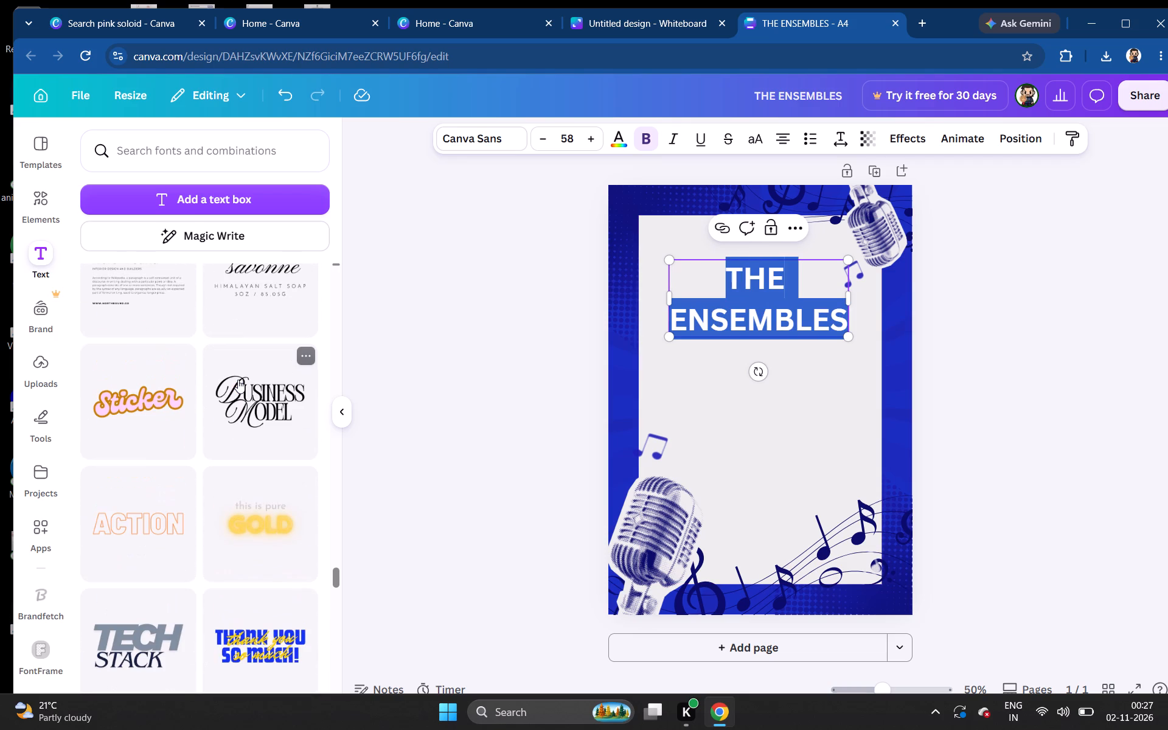
{"action": "left_click", "coordinate": [238, 380]}
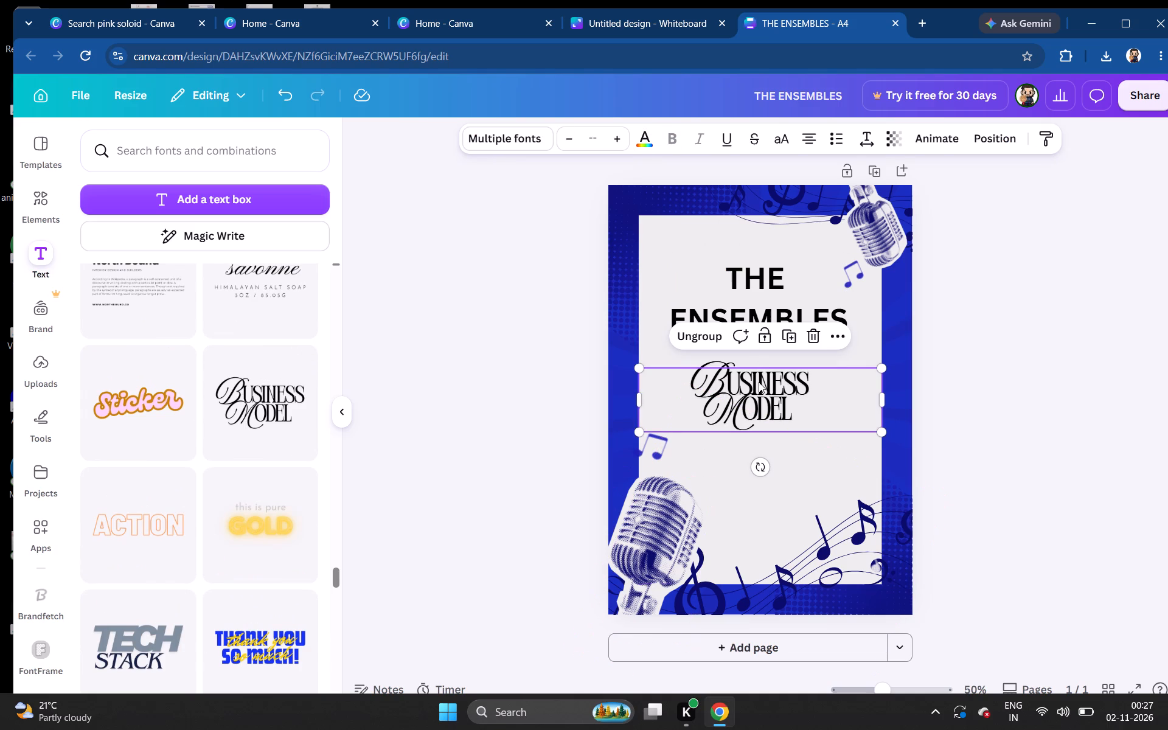
Replace the "ODEL" text in the Business Model group with "THE ENSEMBLES", putting each word on its own line.
{"action": "left_click", "coordinate": [805, 404]}
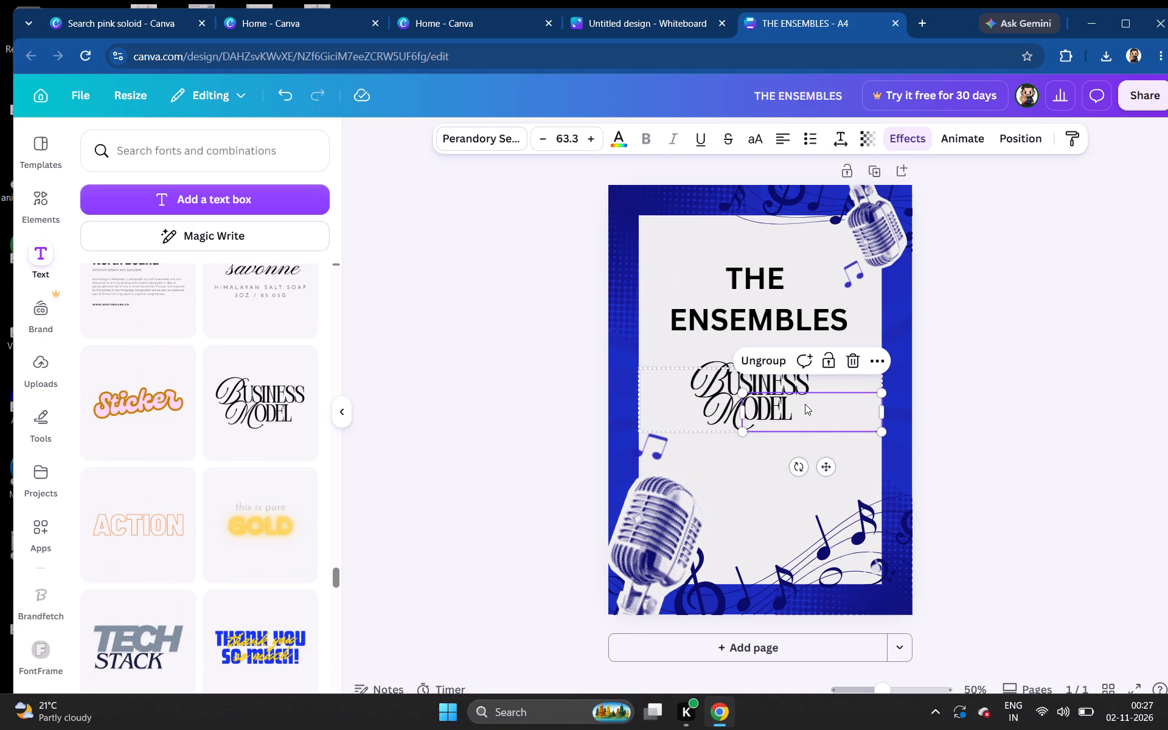
{"action": "left_click", "coordinate": [772, 403]}
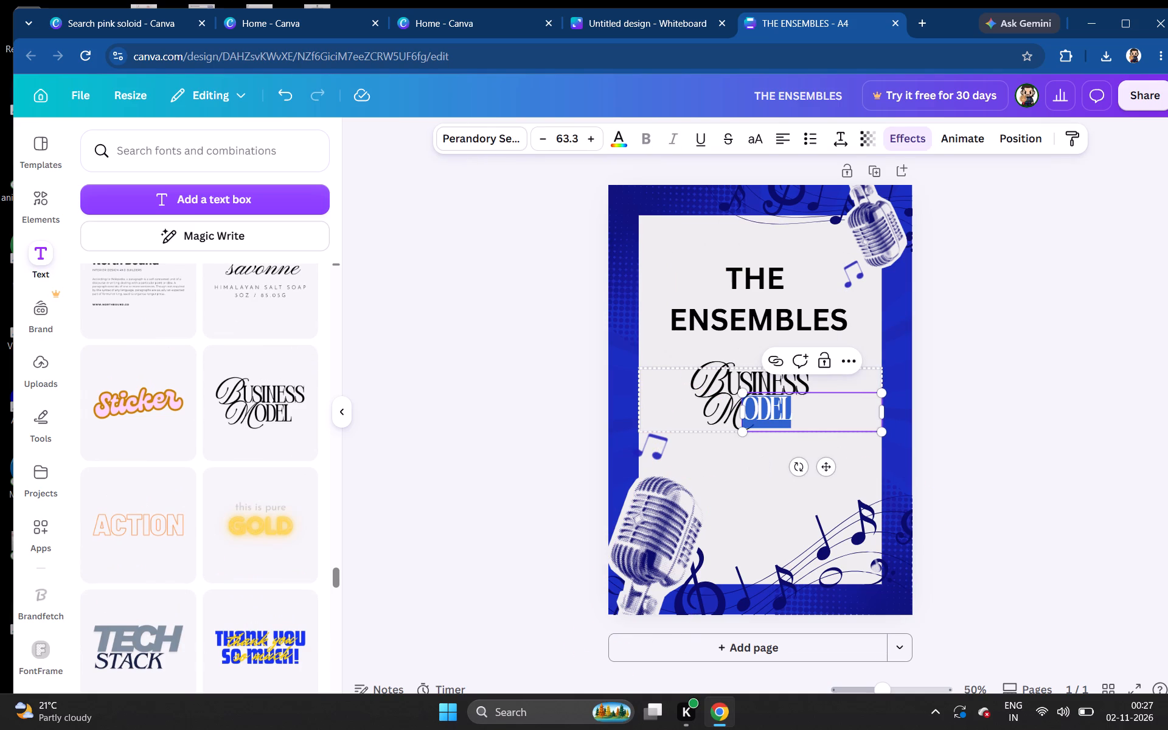
{"action": "key", "text": "BackSpace"}
{"action": "key", "text": "BackSpace"}
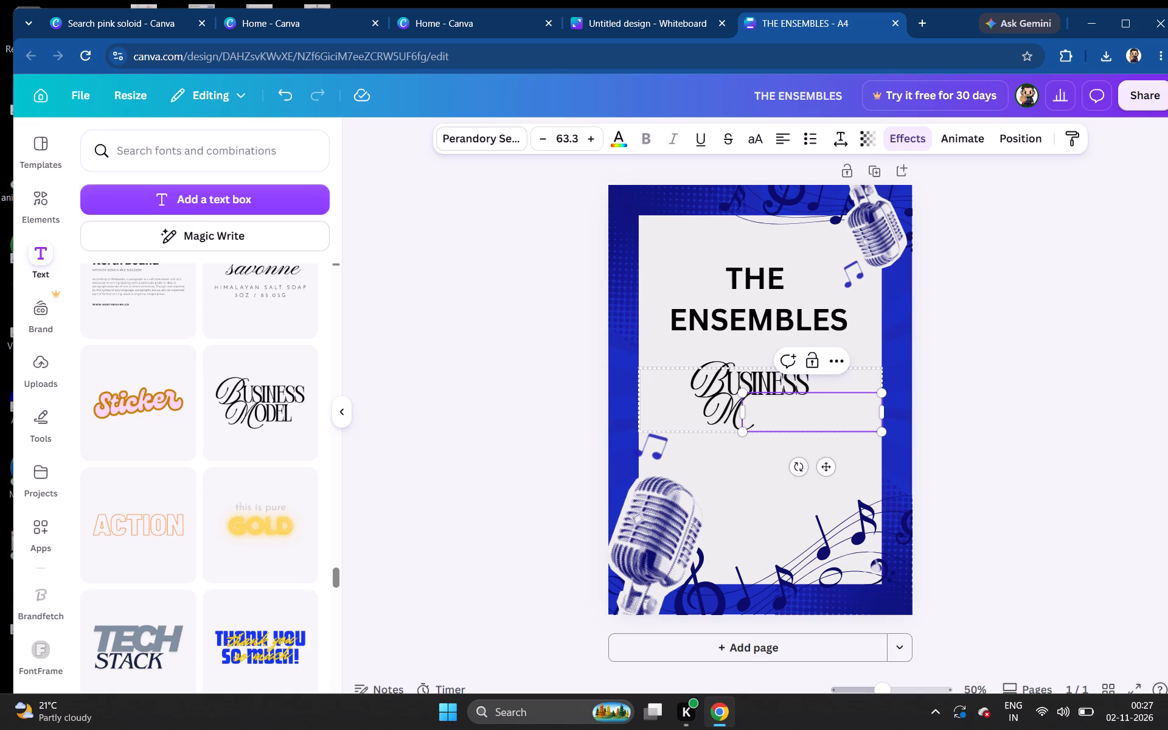
{"action": "key", "text": "y"}
{"action": "key", "text": "BackSpace"}
{"action": "type", "text": "THE"}
{"action": "key", "text": "space"}
{"action": "key", "text": "Return"}
{"action": "type", "text": "ENSEMBLES"}
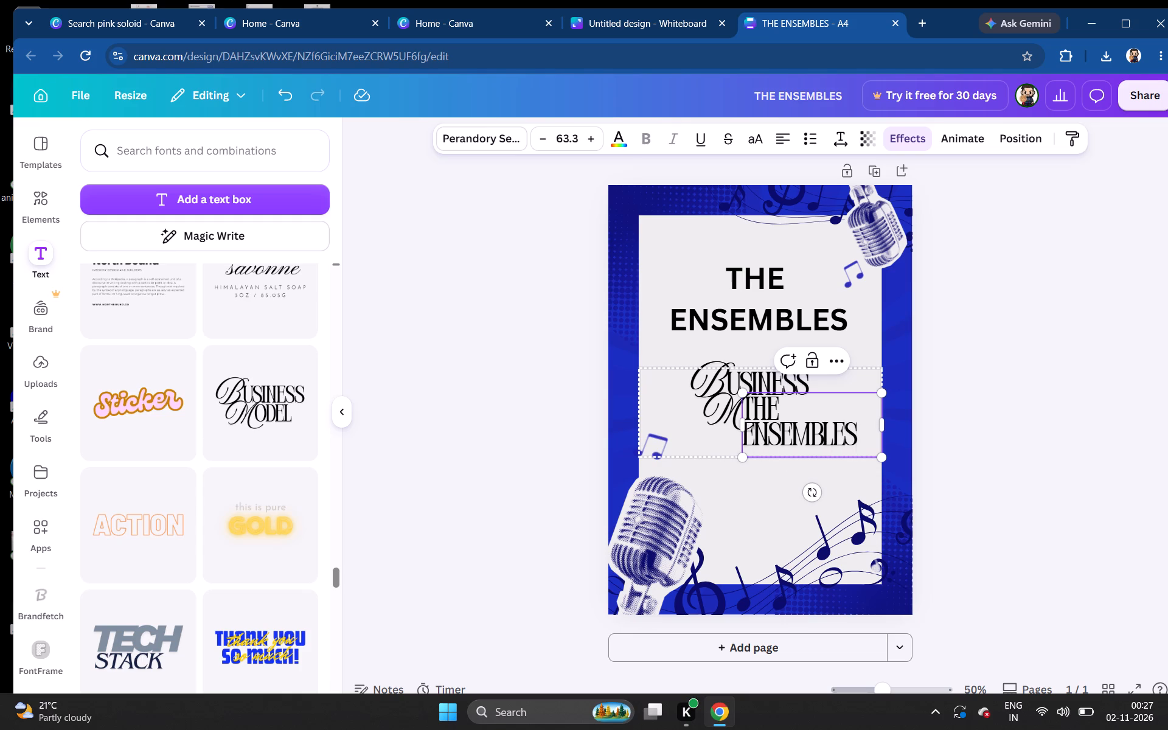
Open the "USINESS" text in the Business Model group for editing with all its letters selected.
{"action": "left_click", "coordinate": [729, 380]}
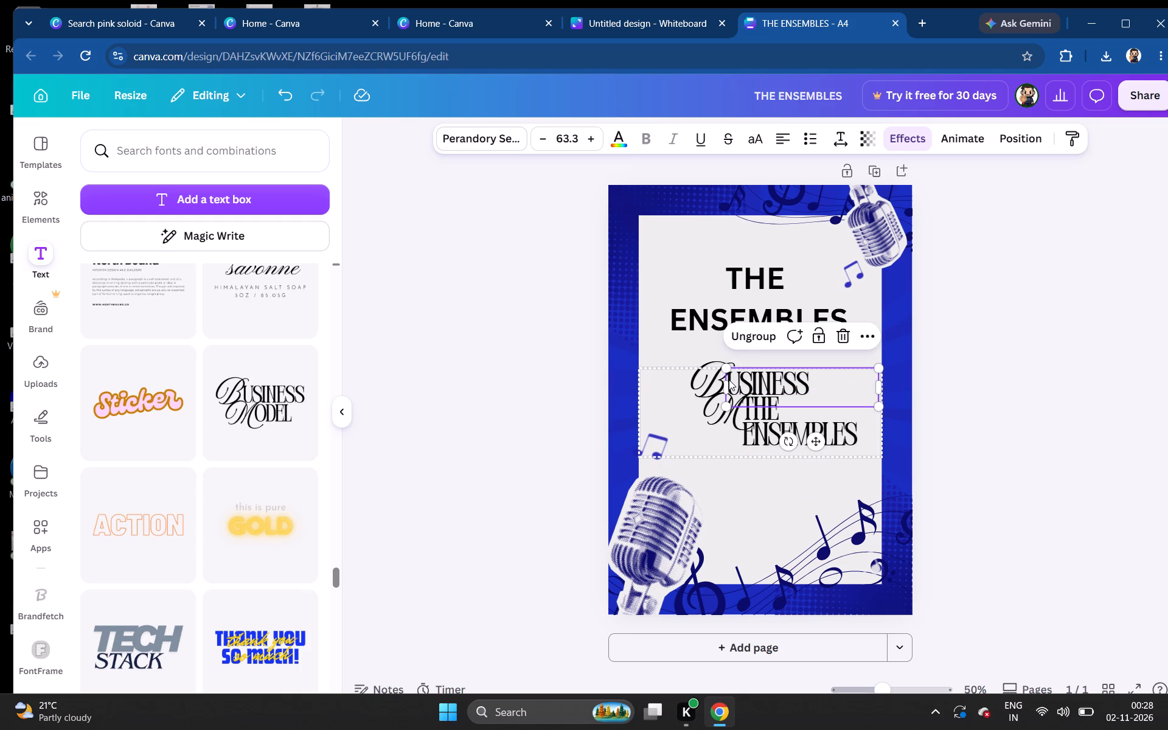
{"action": "left_click", "coordinate": [838, 384]}
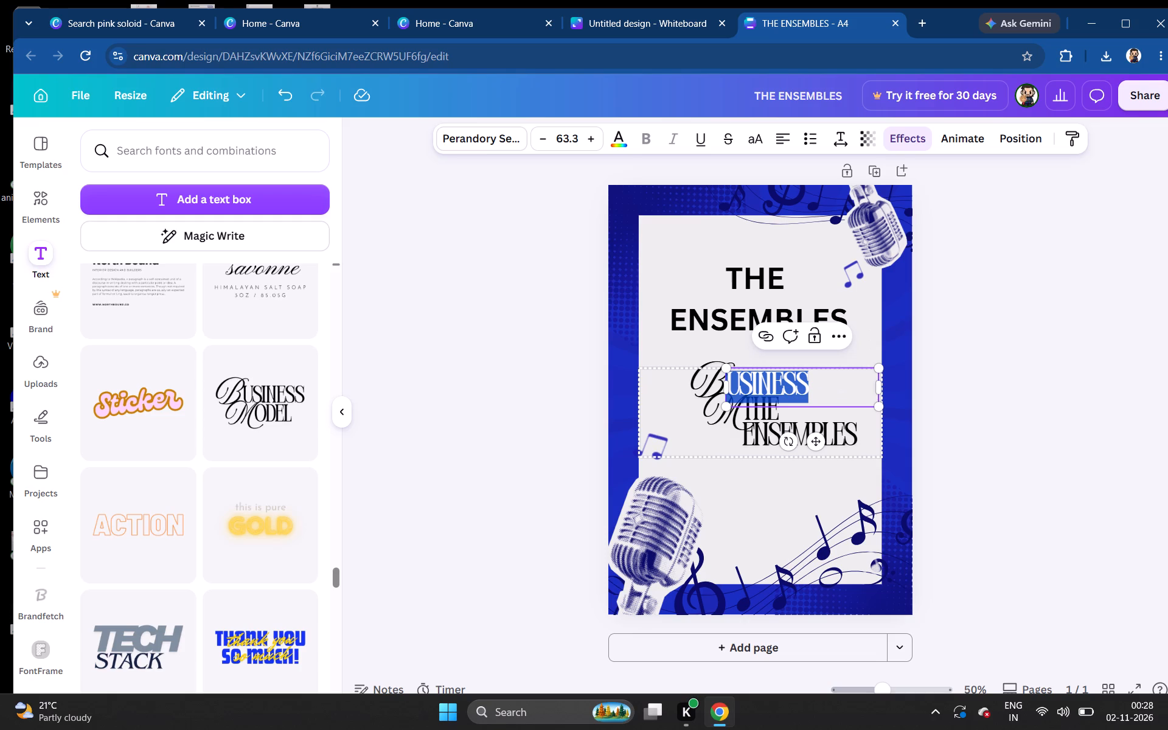
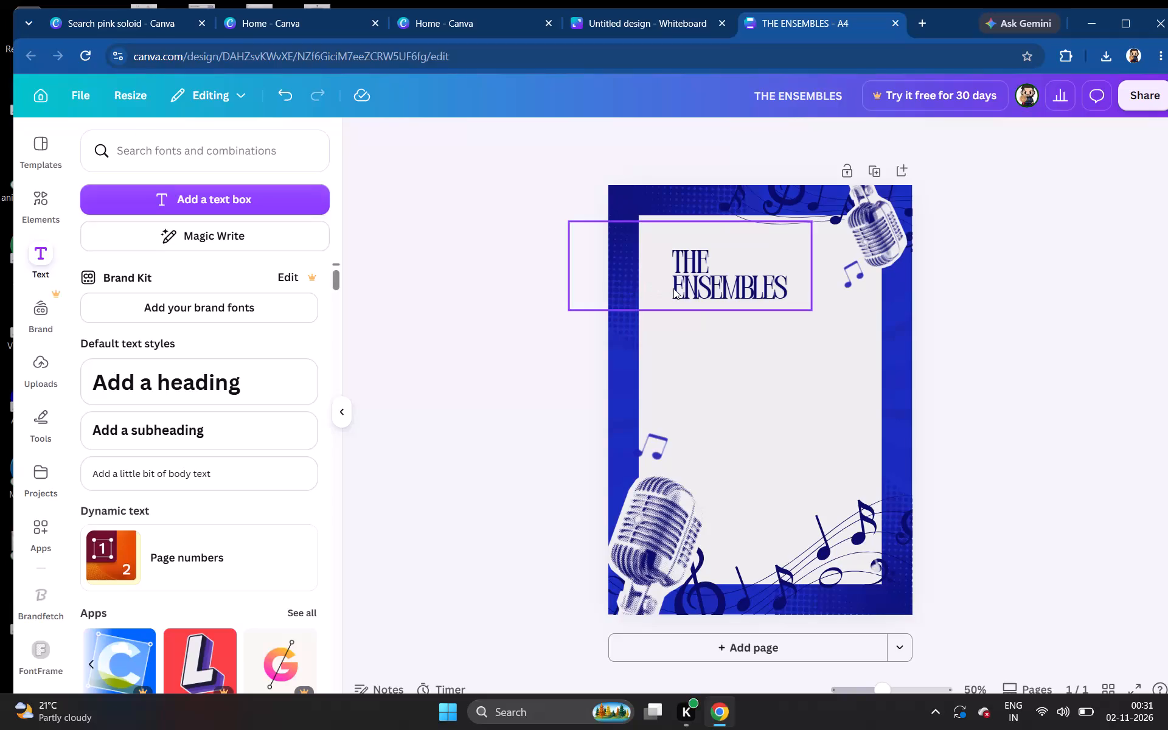
Browse the font combinations in the text styles for one that suits the page.
{"action": "left_click", "coordinate": [673, 288]}
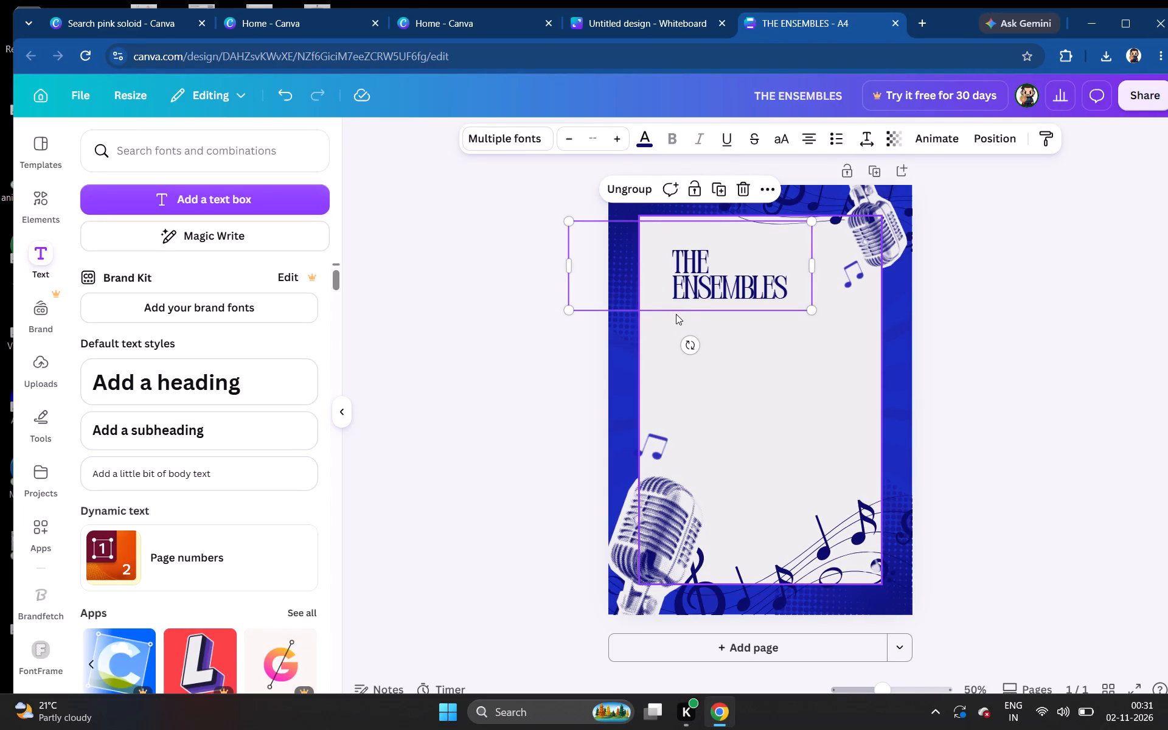
{"action": "left_click", "coordinate": [711, 378]}
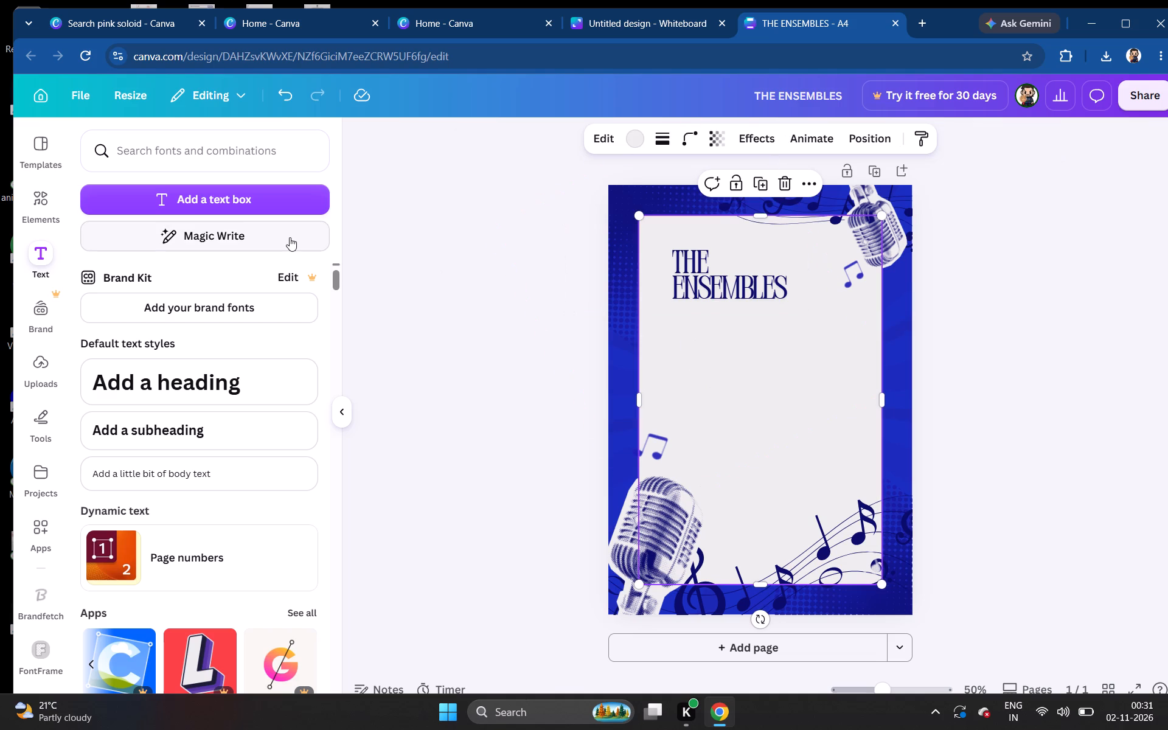
{"action": "left_click", "coordinate": [712, 353]}
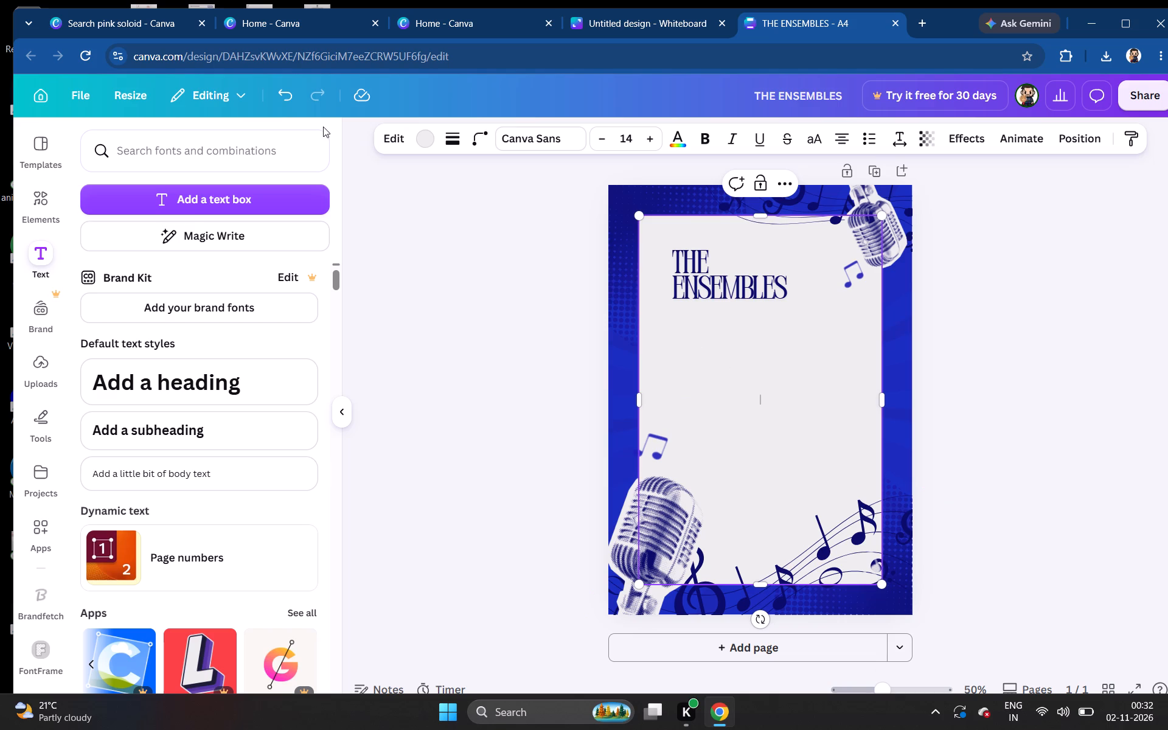
{"action": "left_click", "coordinate": [53, 262]}
{"action": "left_click", "coordinate": [44, 258]}
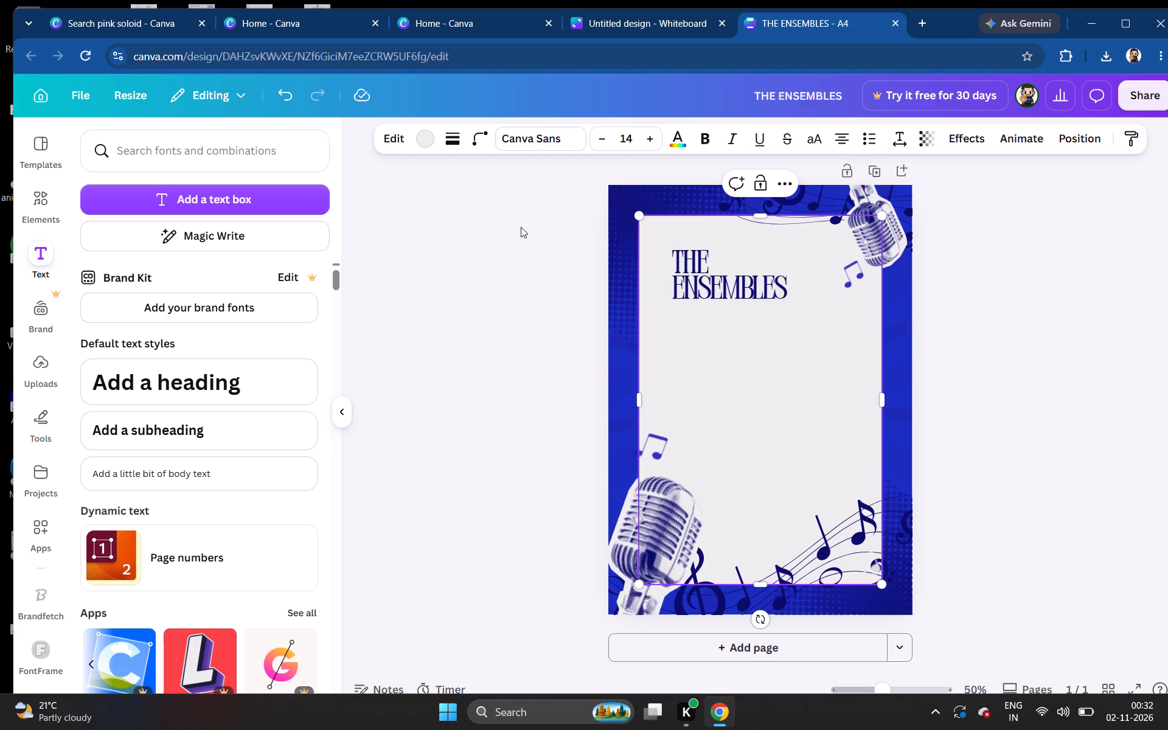
{"action": "scroll", "coordinate": [171, 392], "scroll_direction": "down", "scroll_amount": 3}
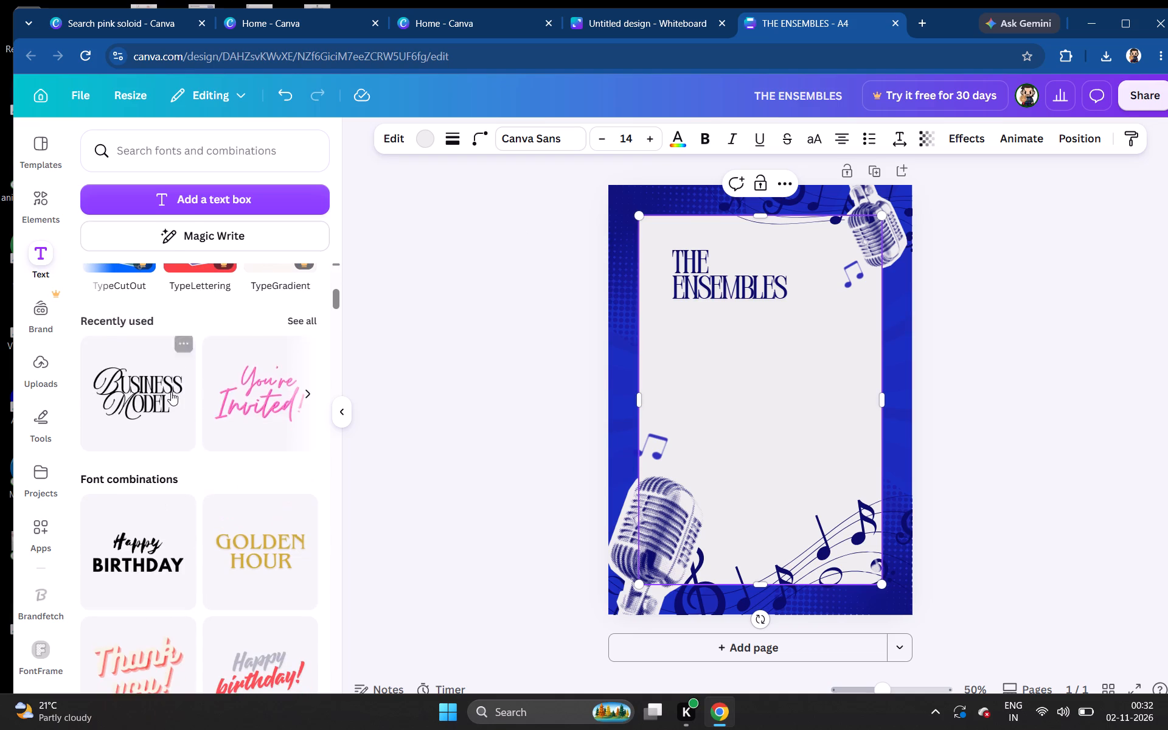
{"action": "scroll", "coordinate": [171, 392], "scroll_direction": "down", "scroll_amount": 6}
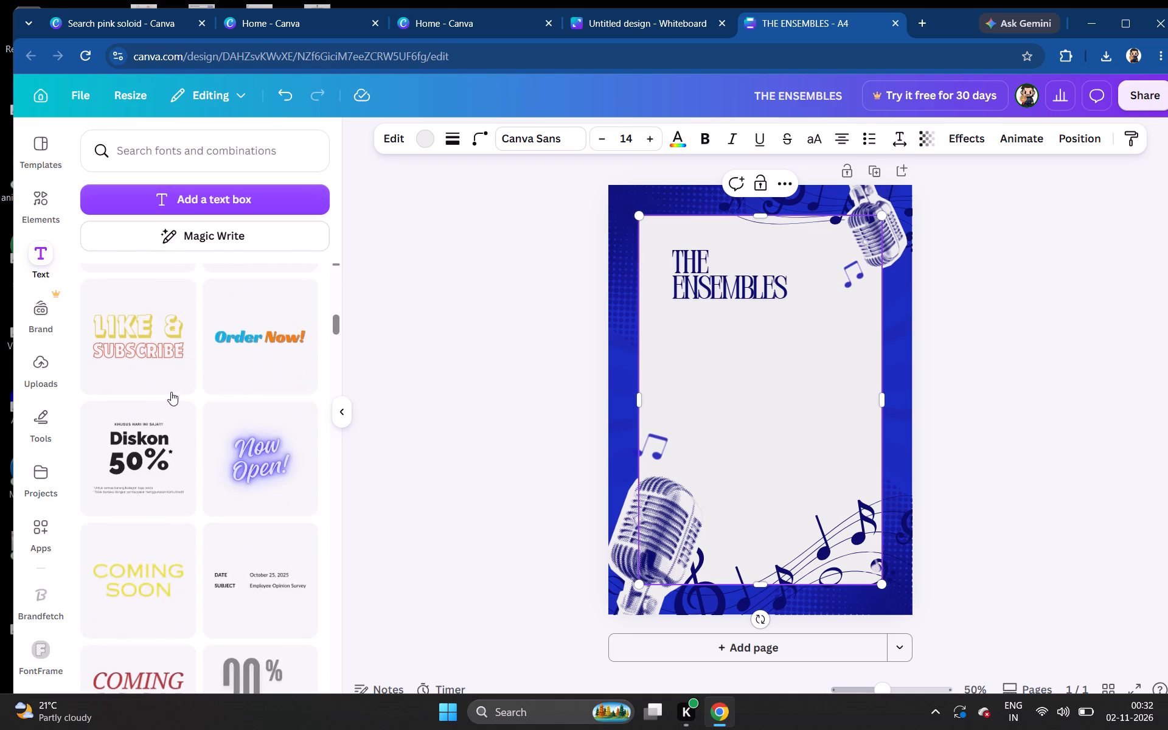
{"action": "scroll", "coordinate": [171, 392], "scroll_direction": "down", "scroll_amount": 1}
{"action": "scroll", "coordinate": [171, 392], "scroll_direction": "up", "scroll_amount": 1}
{"action": "scroll", "coordinate": [171, 392], "scroll_direction": "down", "scroll_amount": 1}
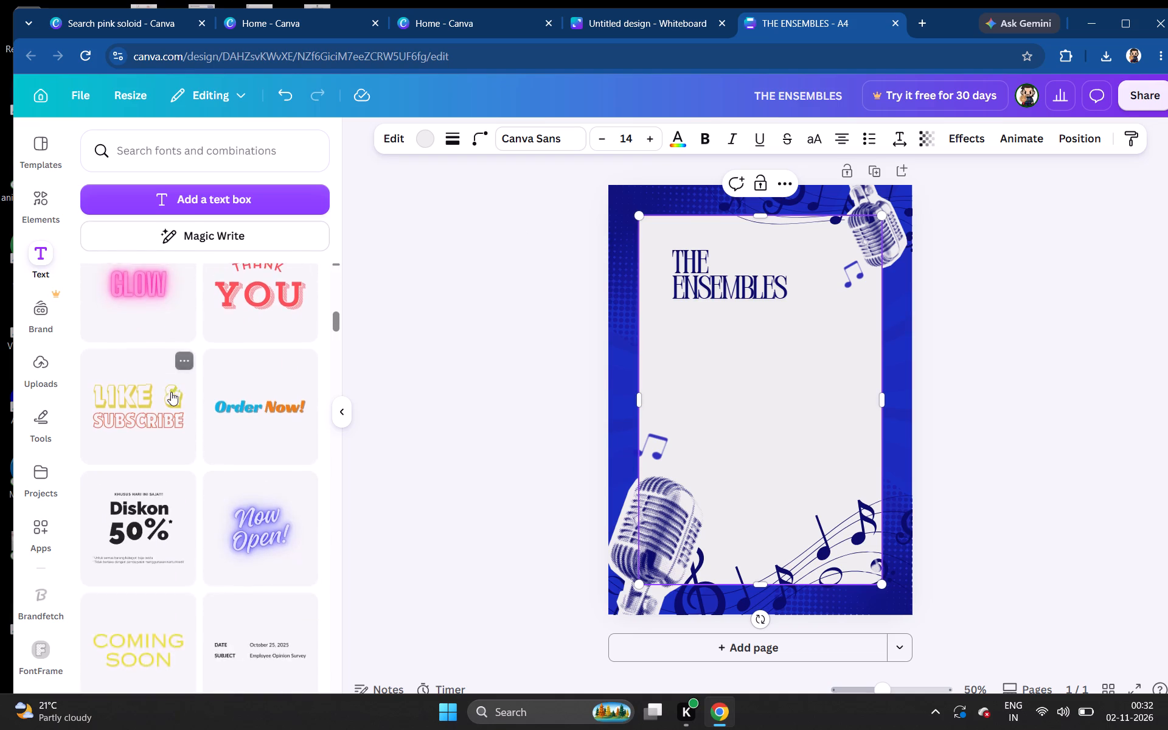
{"action": "scroll", "coordinate": [171, 392], "scroll_direction": "down", "scroll_amount": 1}
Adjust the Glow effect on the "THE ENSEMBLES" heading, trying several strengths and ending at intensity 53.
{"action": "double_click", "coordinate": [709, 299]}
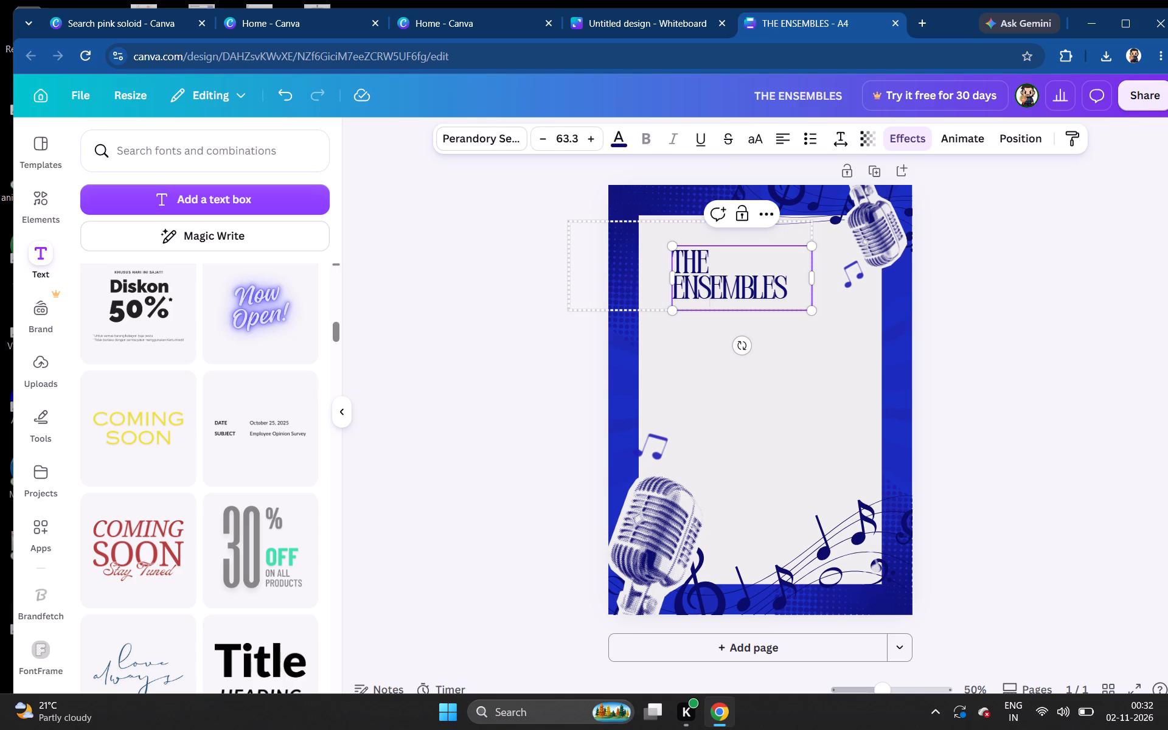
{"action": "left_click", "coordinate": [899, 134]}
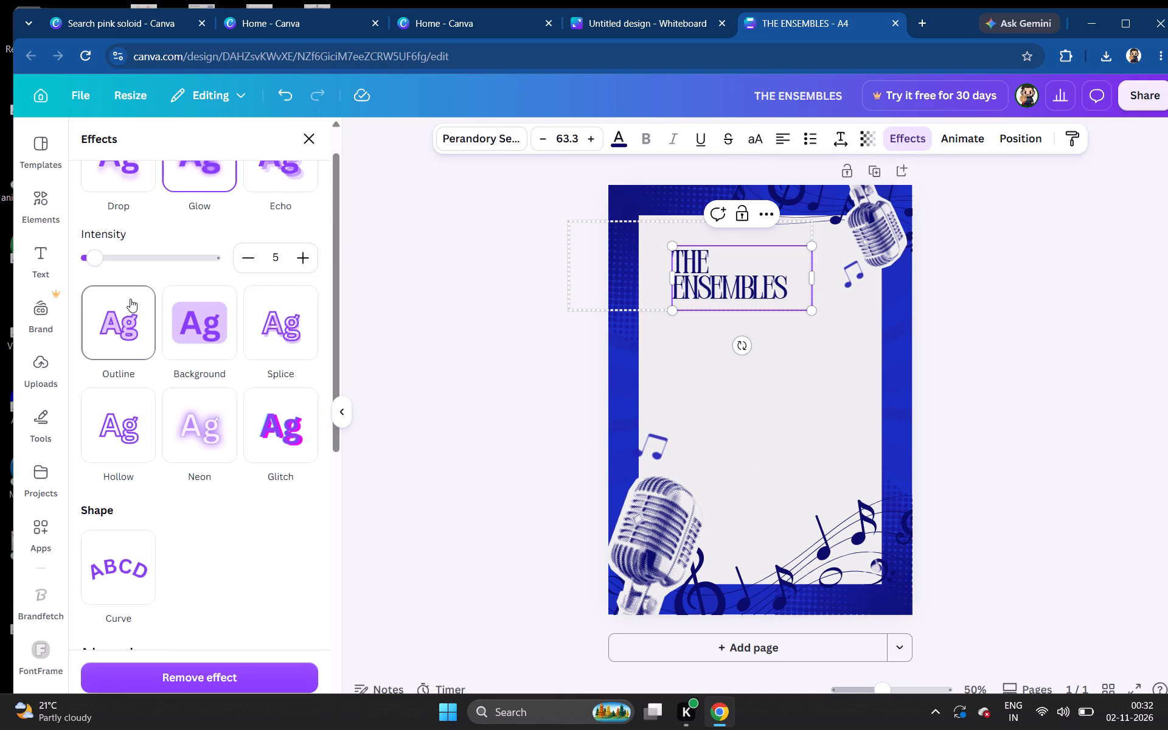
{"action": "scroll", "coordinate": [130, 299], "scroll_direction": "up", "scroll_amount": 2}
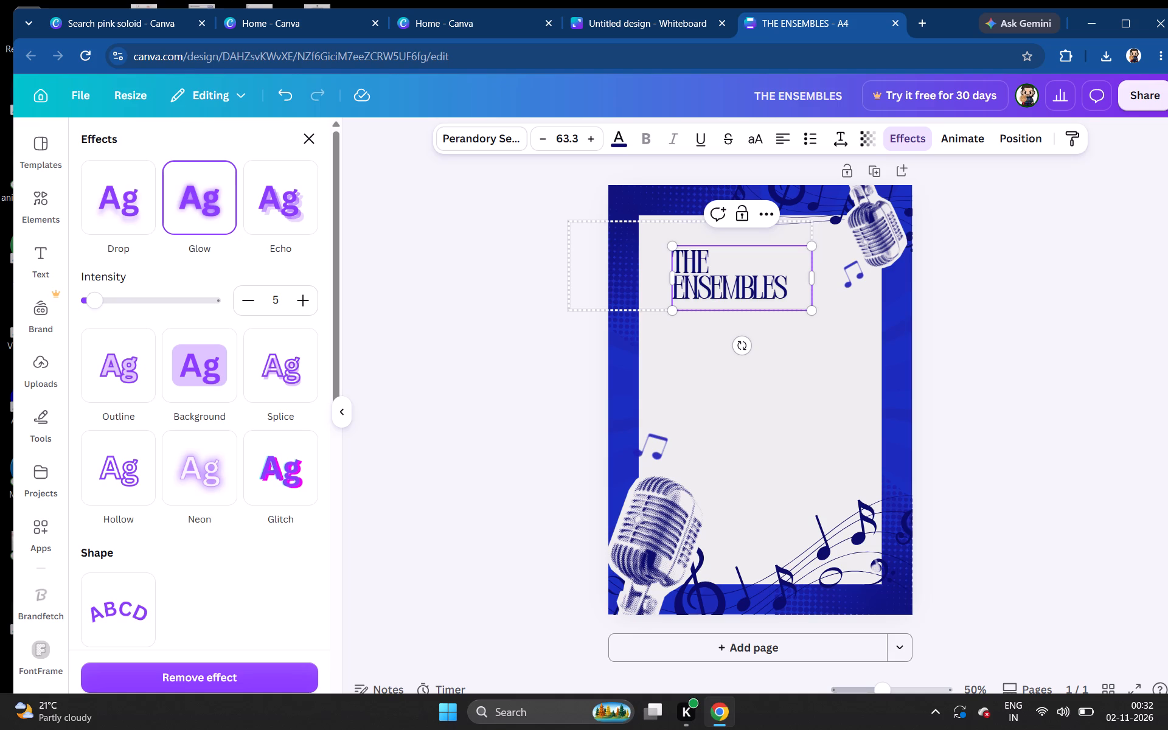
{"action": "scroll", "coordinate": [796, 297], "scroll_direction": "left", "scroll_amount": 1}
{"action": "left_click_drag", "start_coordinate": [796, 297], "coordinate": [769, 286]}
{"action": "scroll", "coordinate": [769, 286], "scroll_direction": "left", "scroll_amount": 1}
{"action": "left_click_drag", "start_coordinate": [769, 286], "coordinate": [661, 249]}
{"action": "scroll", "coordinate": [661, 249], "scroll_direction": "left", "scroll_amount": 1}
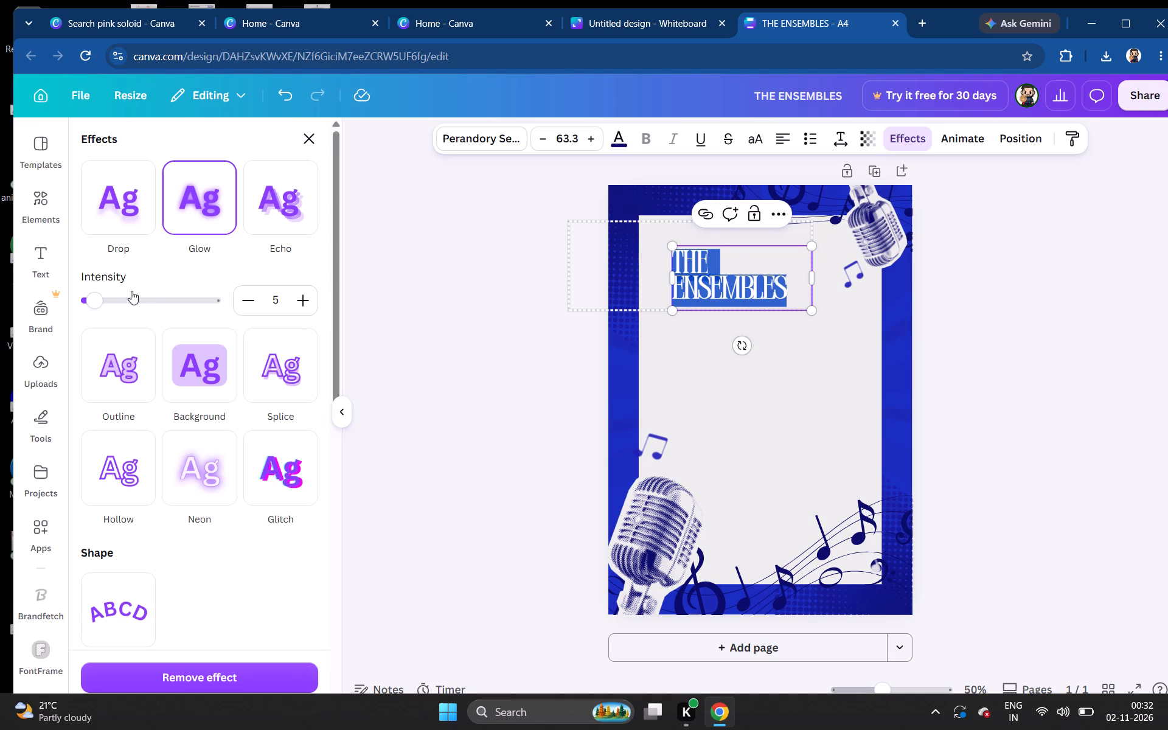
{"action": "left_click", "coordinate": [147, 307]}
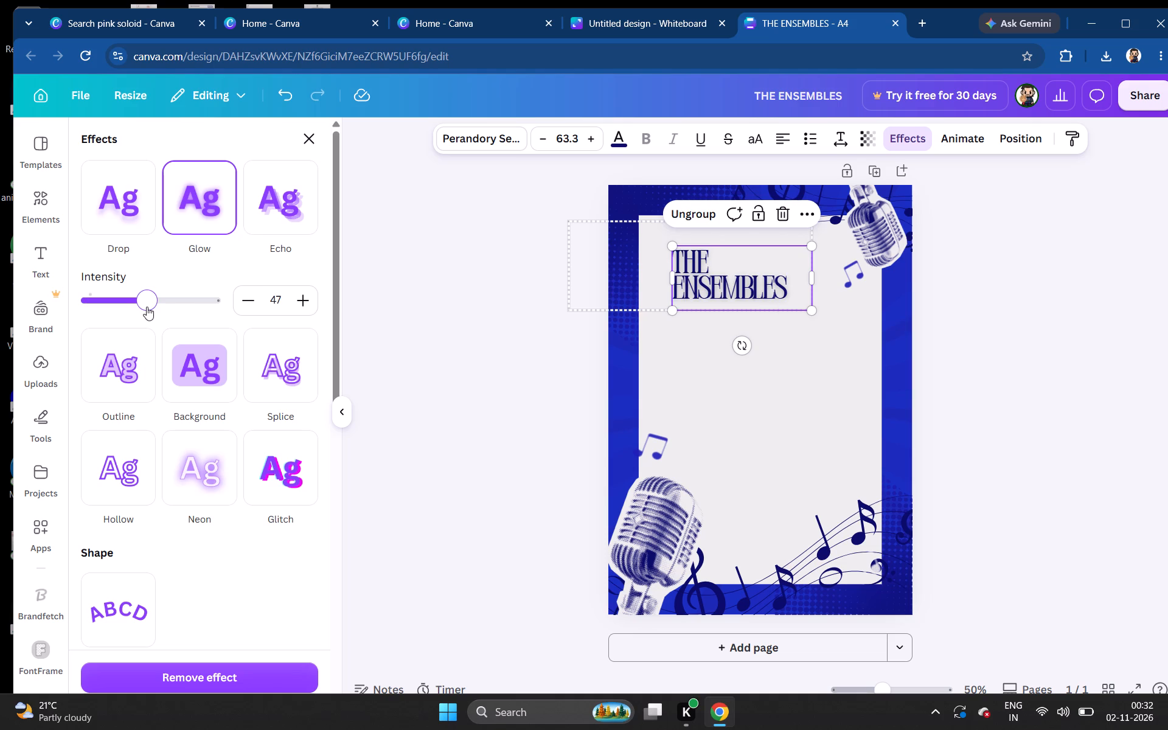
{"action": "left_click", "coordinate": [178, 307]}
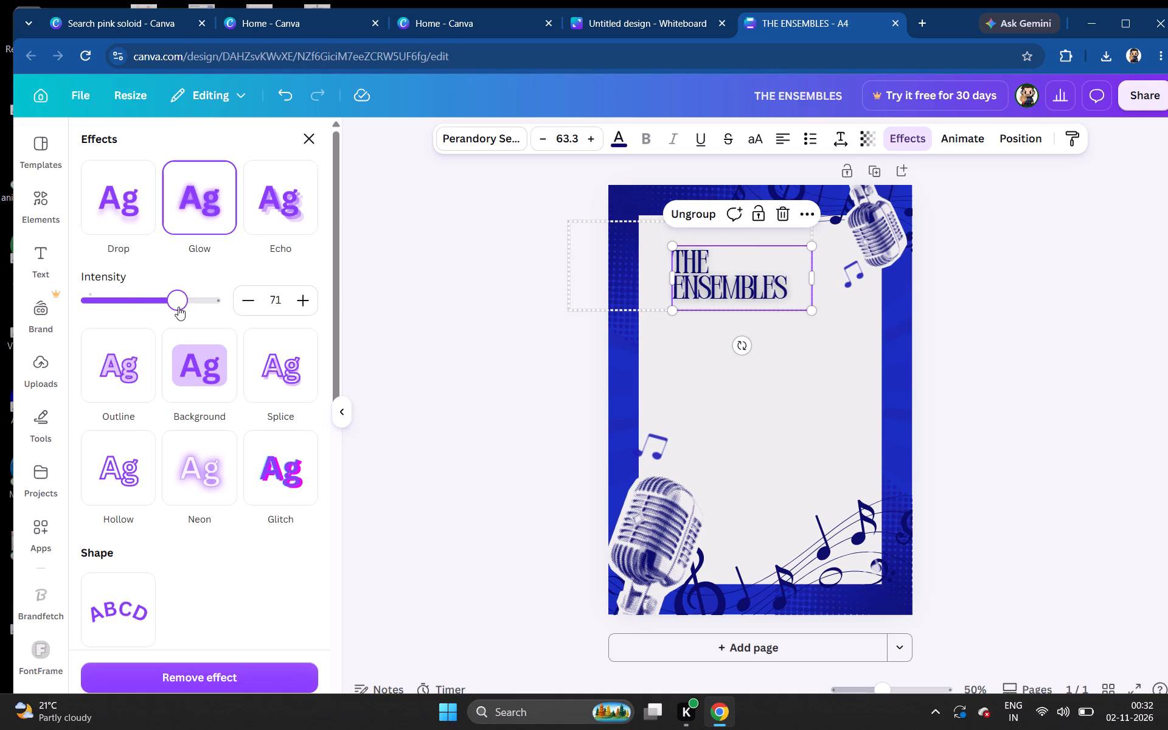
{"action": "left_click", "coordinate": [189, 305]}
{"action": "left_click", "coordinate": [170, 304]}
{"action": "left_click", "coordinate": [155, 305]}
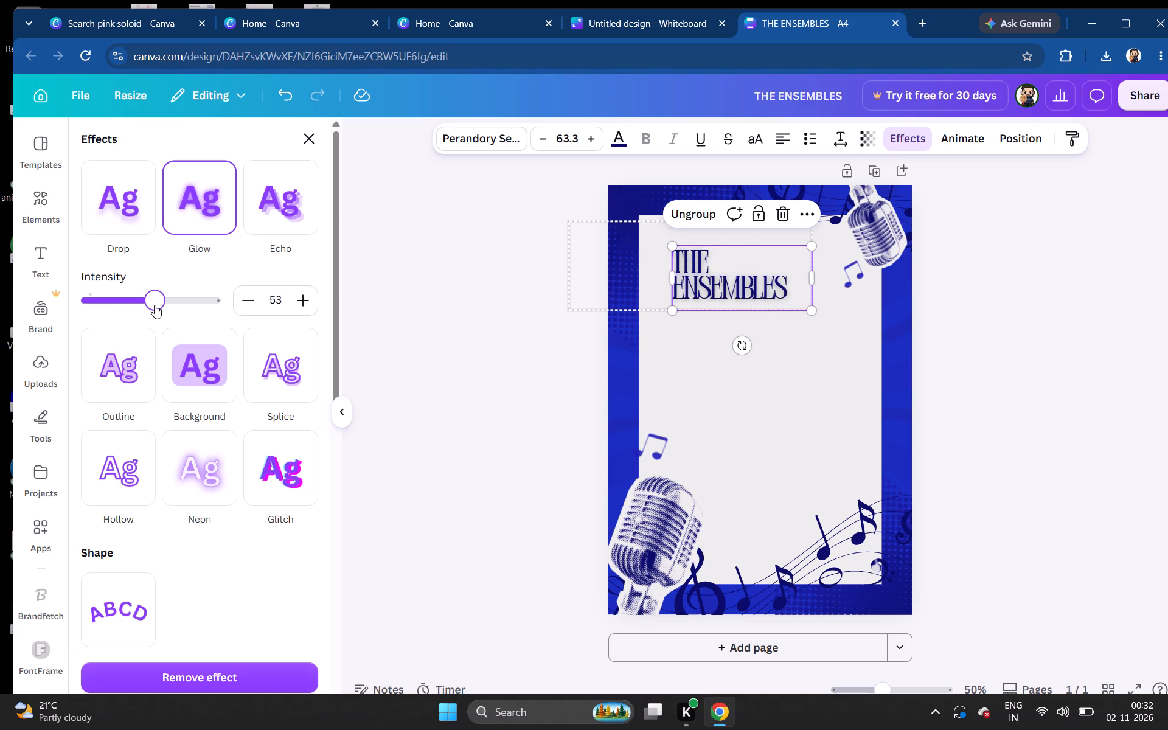
Apply the Glitch effect to the "THE ENSEMBLES" heading.
{"action": "left_click", "coordinate": [276, 449]}
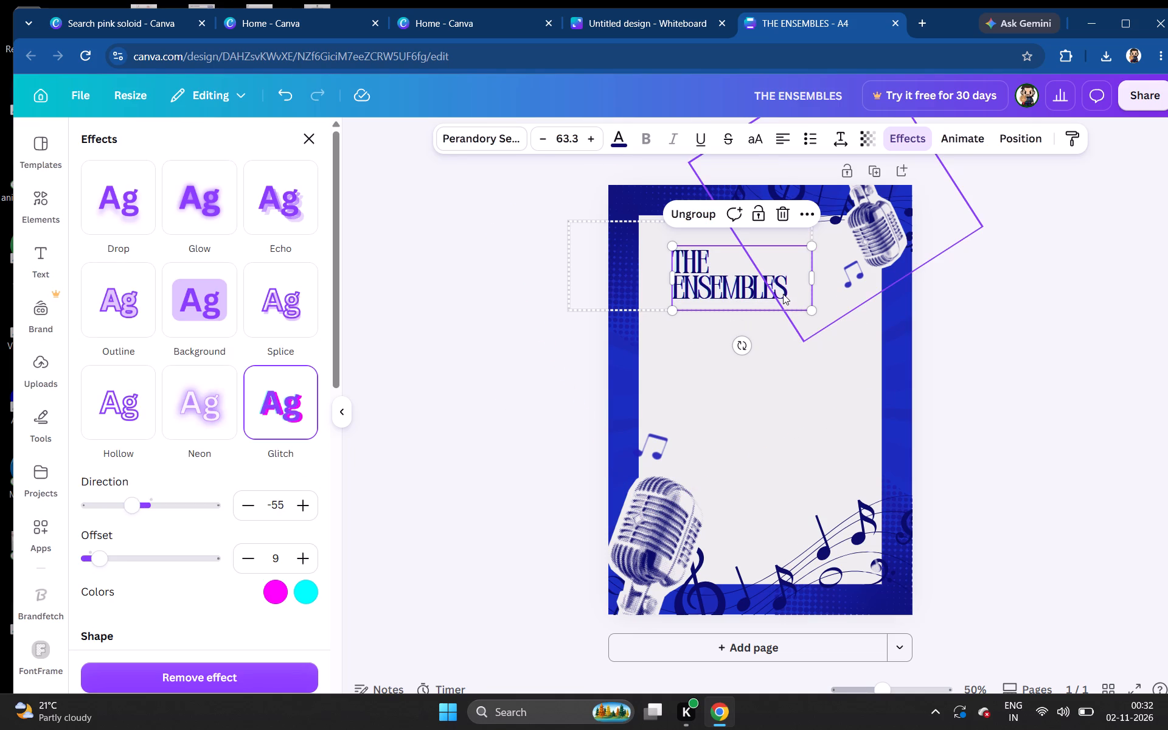
Move the "THE ENSEMBLES" heading slightly left and up inside the blank frame area.
{"action": "scroll", "coordinate": [786, 294], "scroll_direction": "left", "scroll_amount": 1}
{"action": "left_click_drag", "start_coordinate": [786, 294], "coordinate": [752, 284]}
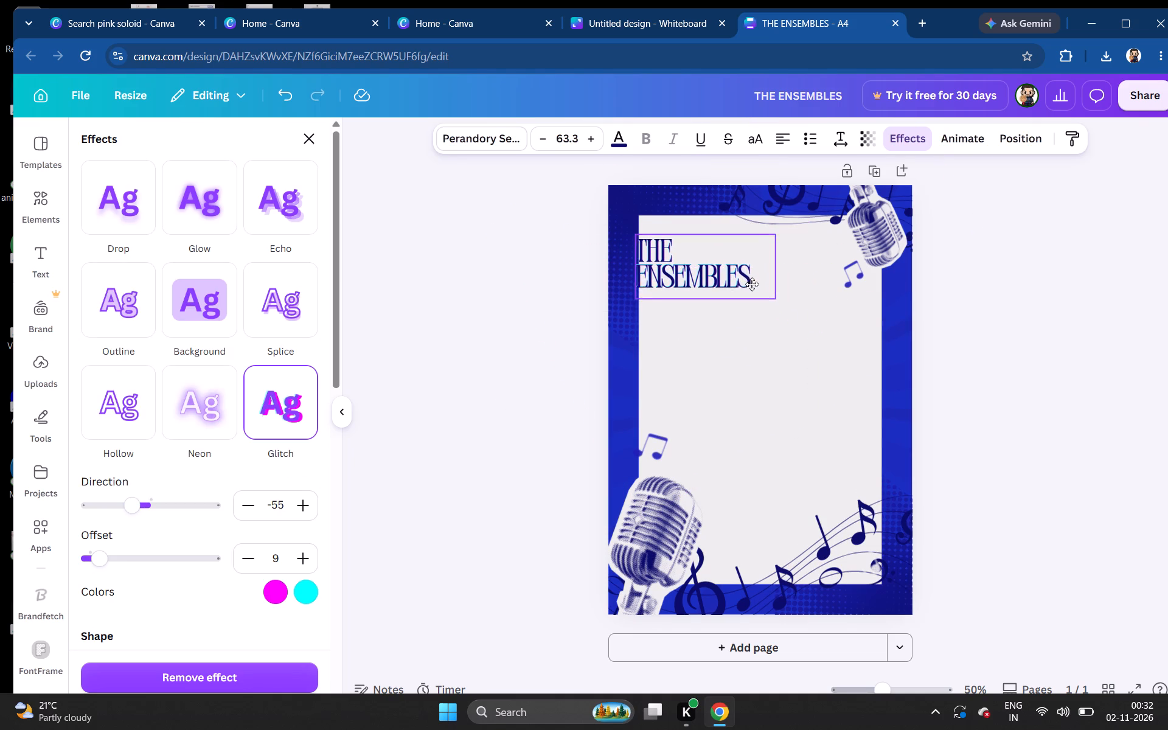
{"action": "left_click_drag", "start_coordinate": [752, 284], "coordinate": [778, 290]}
{"action": "scroll", "coordinate": [752, 284], "scroll_direction": "left", "scroll_amount": 1}
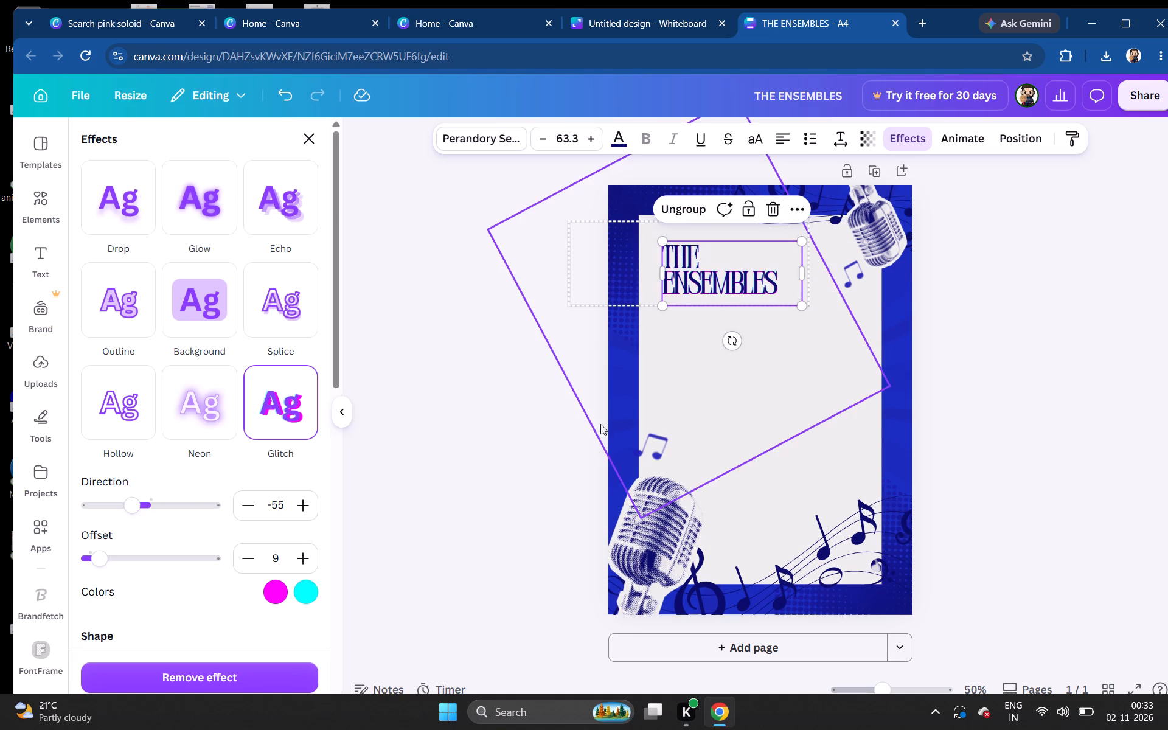
Set the offset of the heading's Glitch effect to 36.
{"action": "triple_click", "coordinate": [728, 284]}
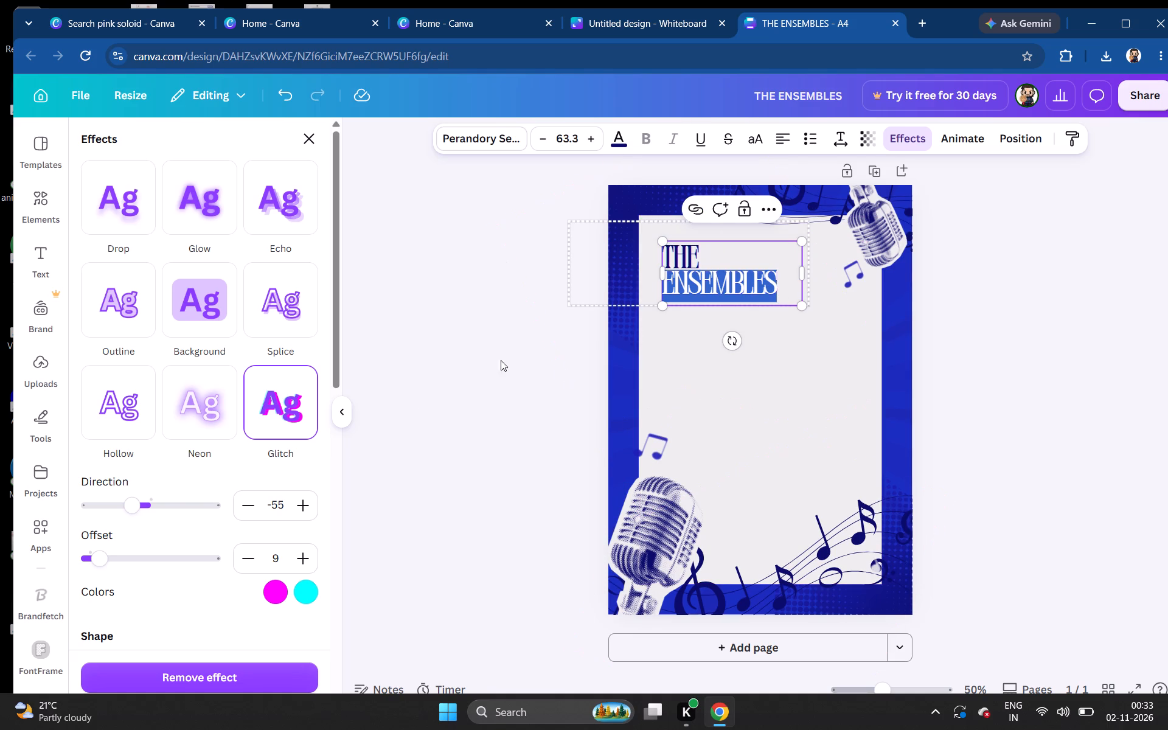
{"action": "left_click", "coordinate": [133, 558]}
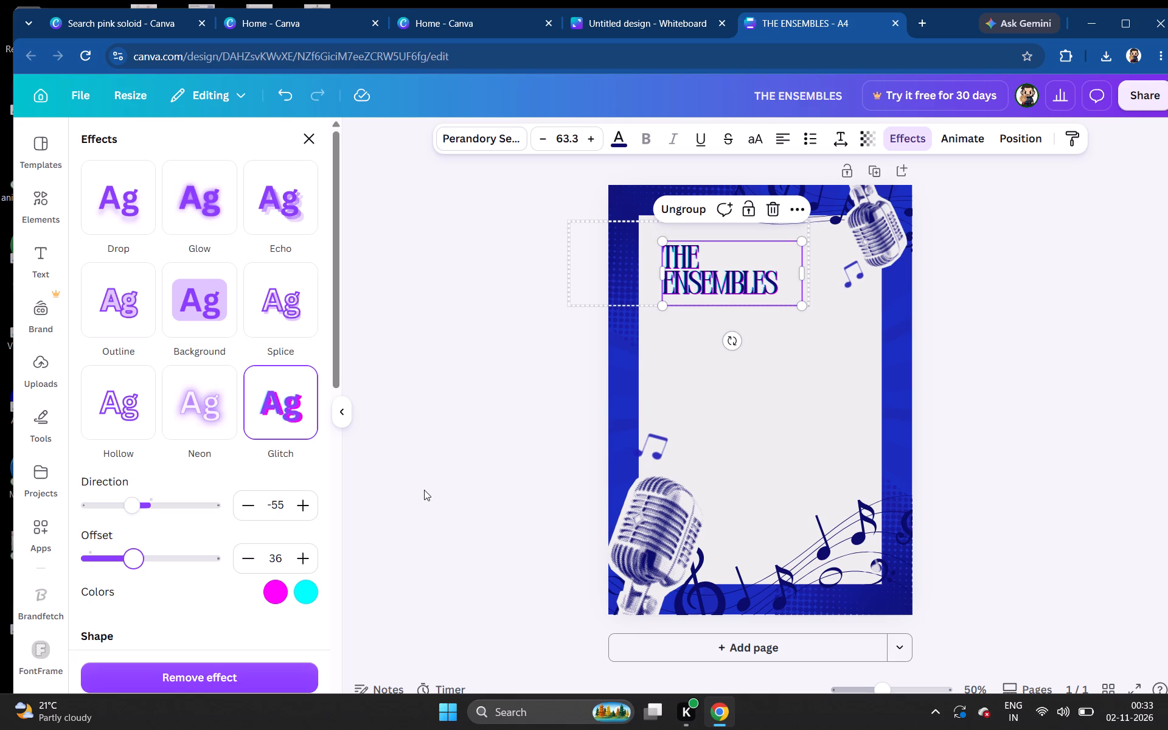
{"action": "left_click", "coordinate": [426, 490]}
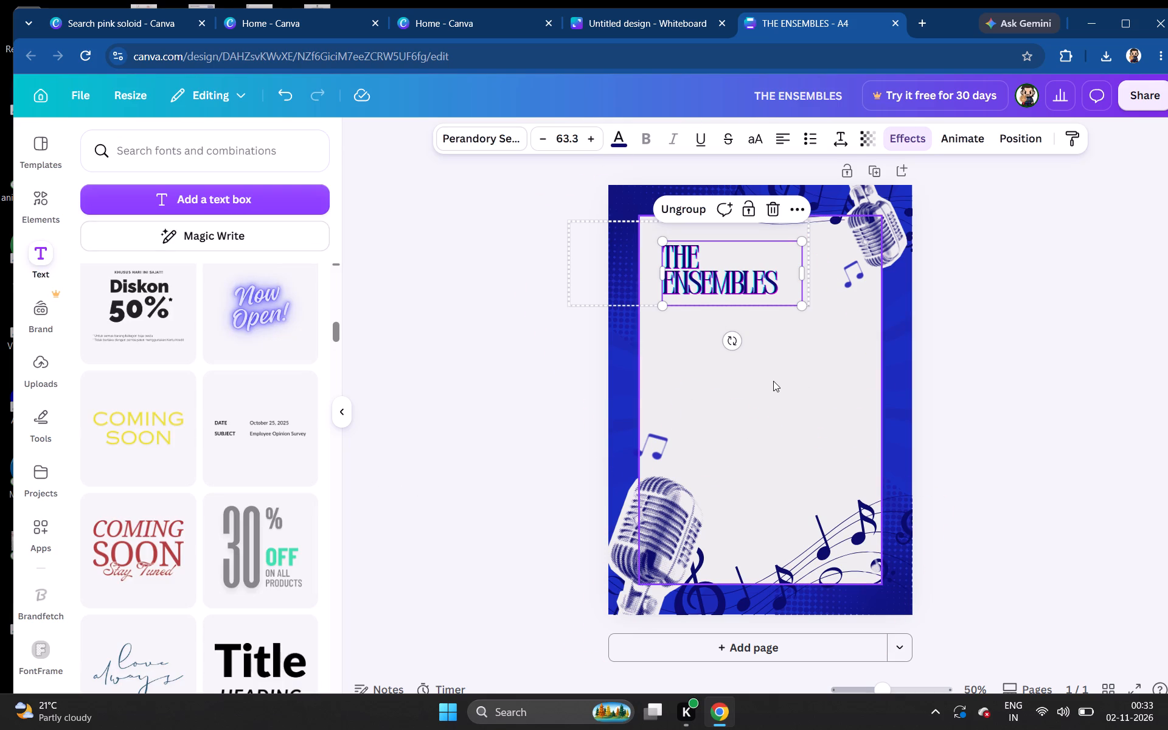
Look further through the free and premium font combinations for more text style ideas.
{"action": "left_click", "coordinate": [773, 381]}
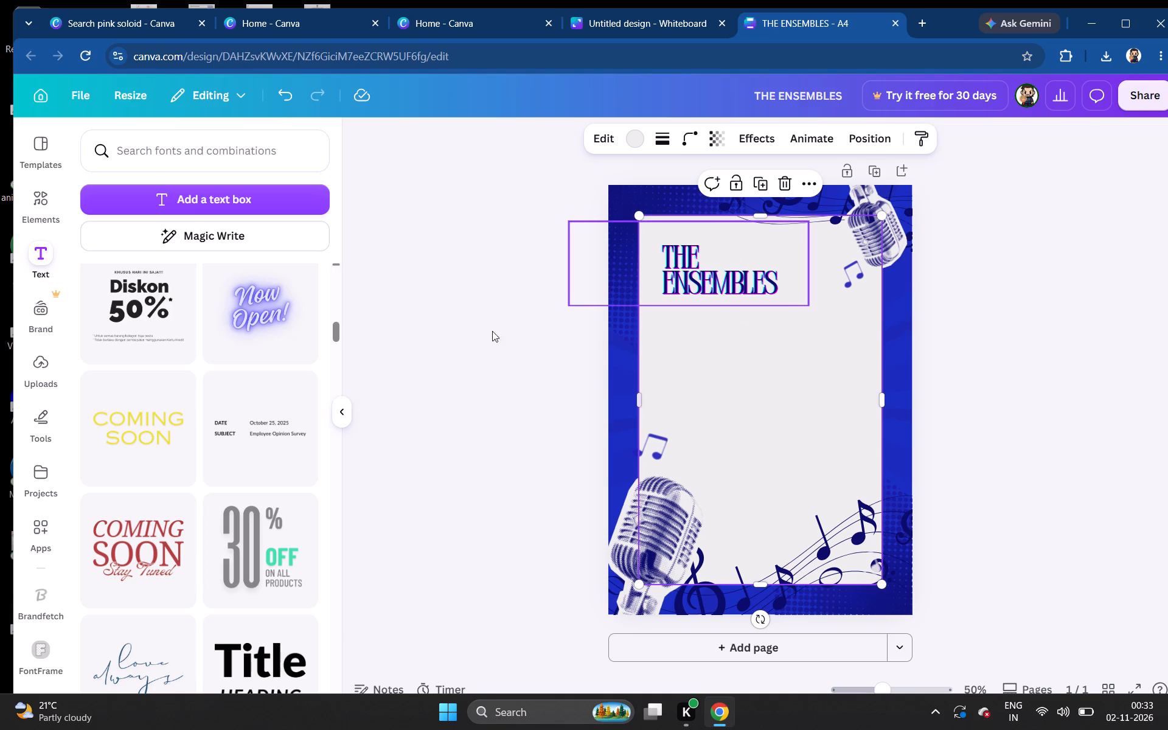
{"action": "scroll", "coordinate": [255, 502], "scroll_direction": "down", "scroll_amount": 4}
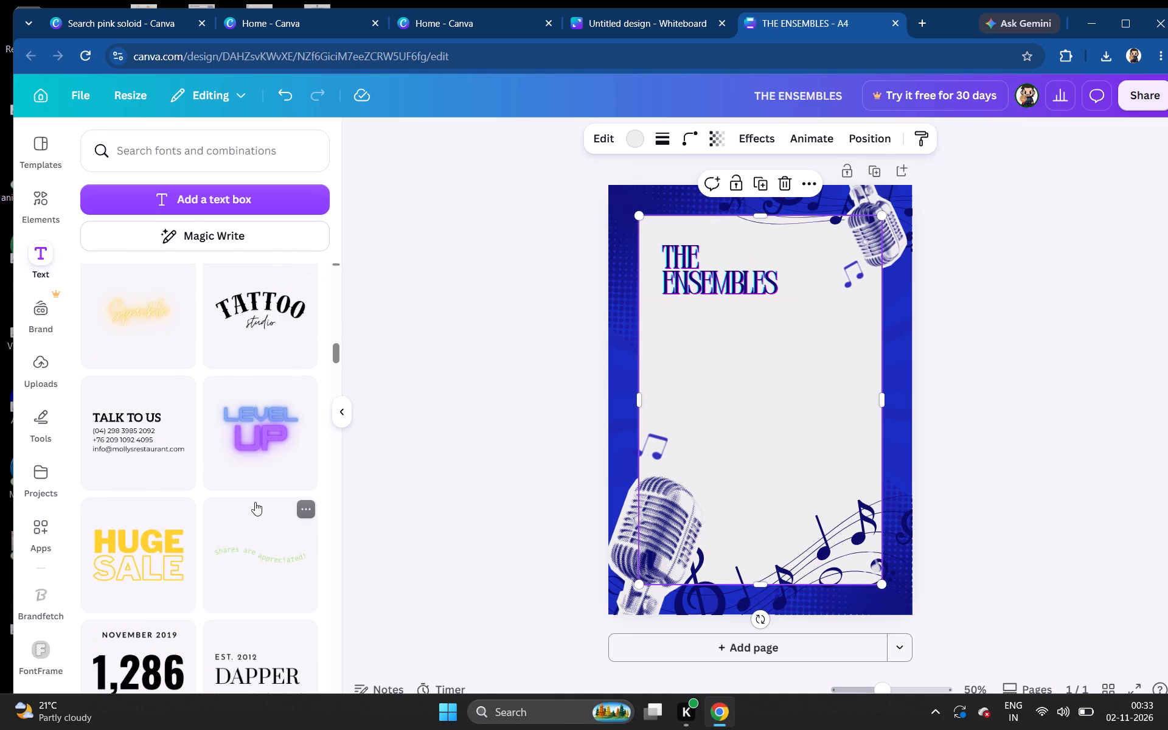
{"action": "scroll", "coordinate": [255, 502], "scroll_direction": "down", "scroll_amount": 5}
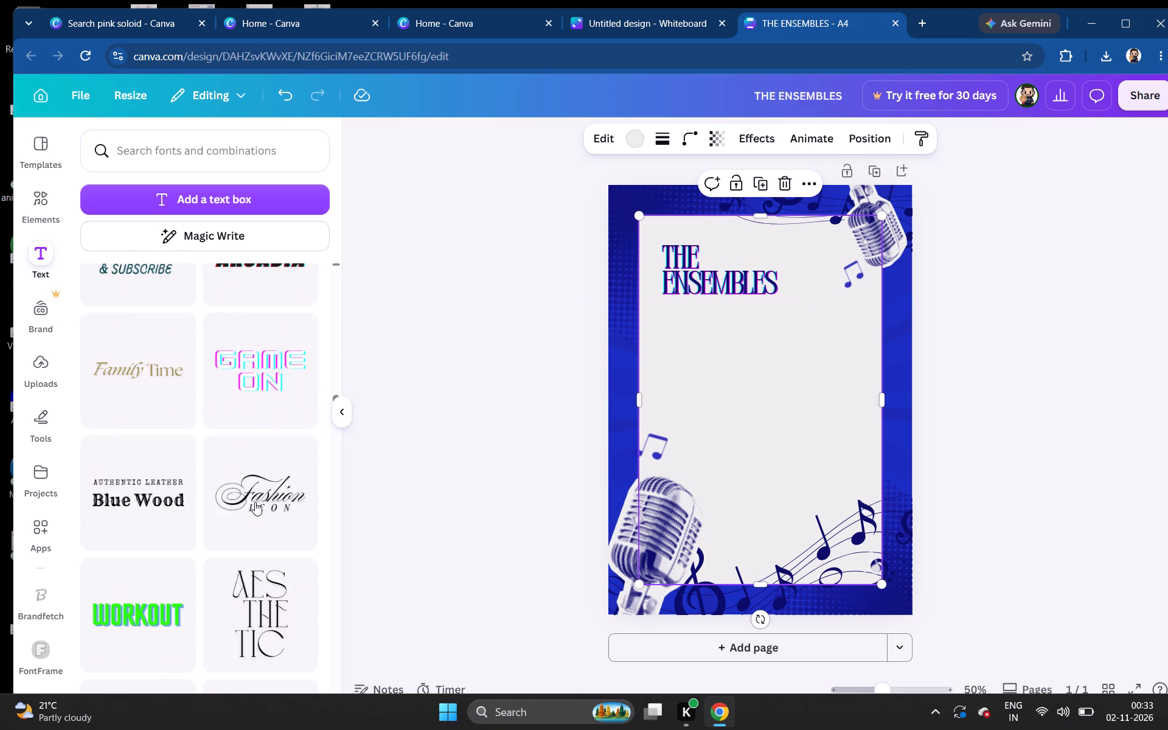
{"action": "scroll", "coordinate": [255, 502], "scroll_direction": "down", "scroll_amount": 7}
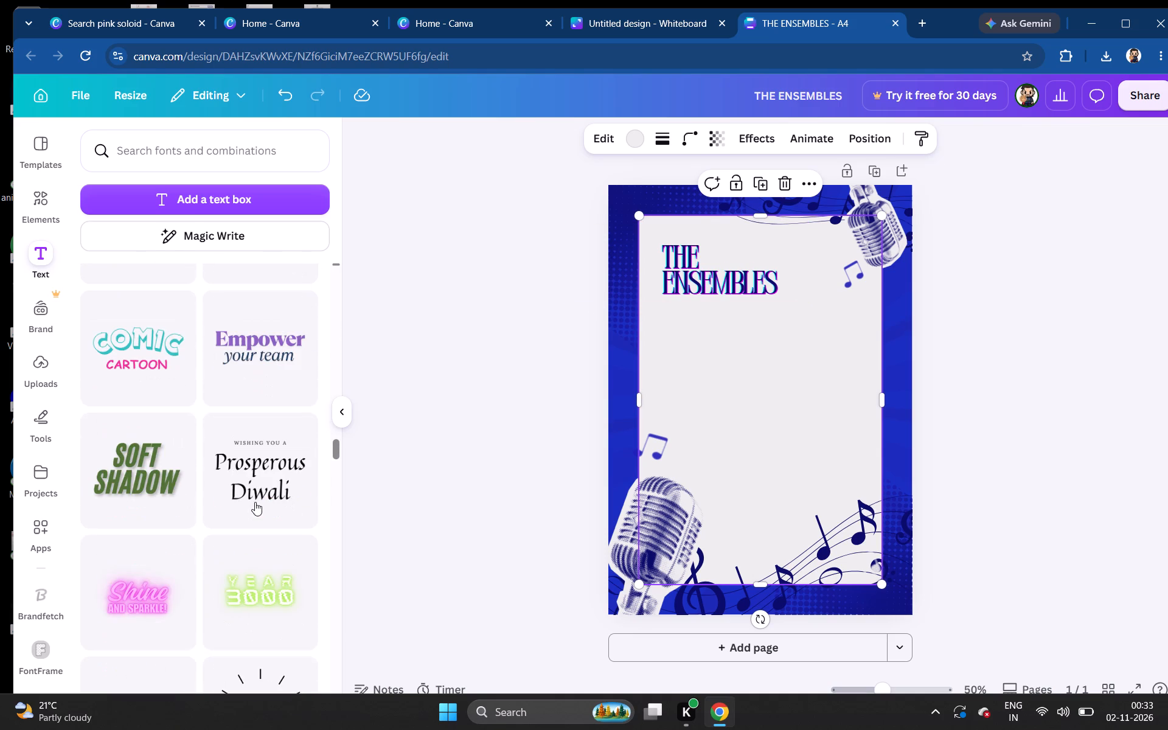
{"action": "scroll", "coordinate": [255, 502], "scroll_direction": "down", "scroll_amount": 6}
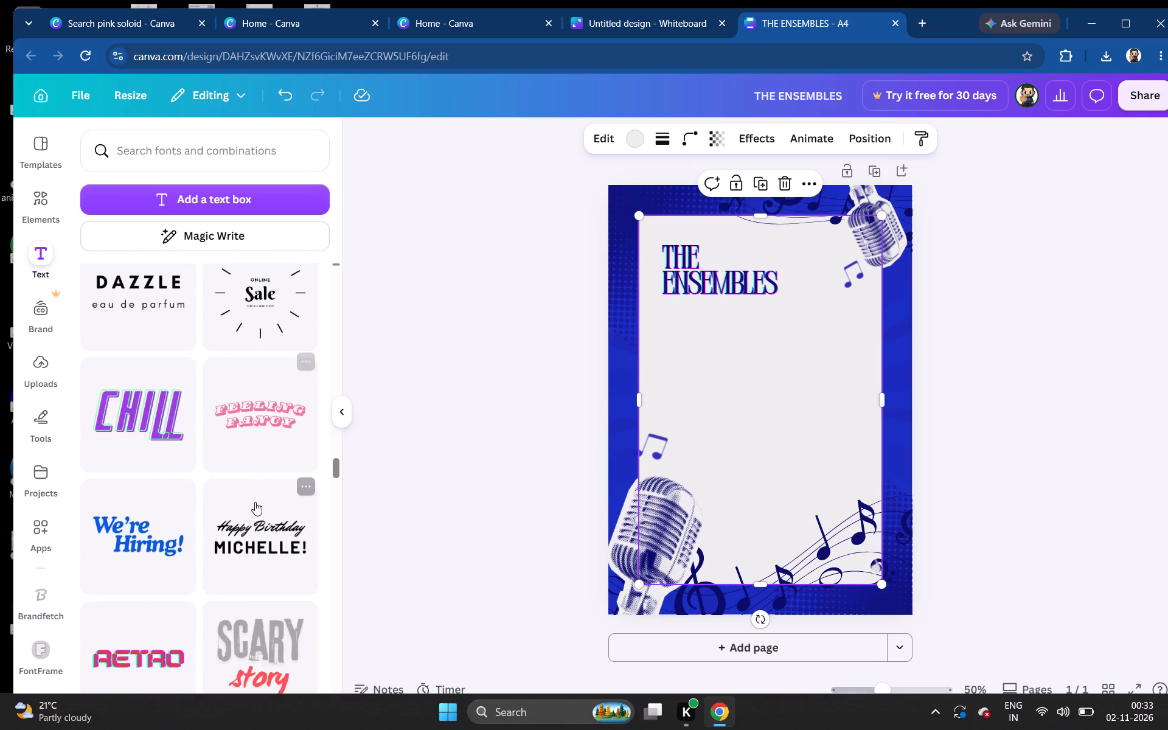
{"action": "scroll", "coordinate": [255, 502], "scroll_direction": "down", "scroll_amount": 8}
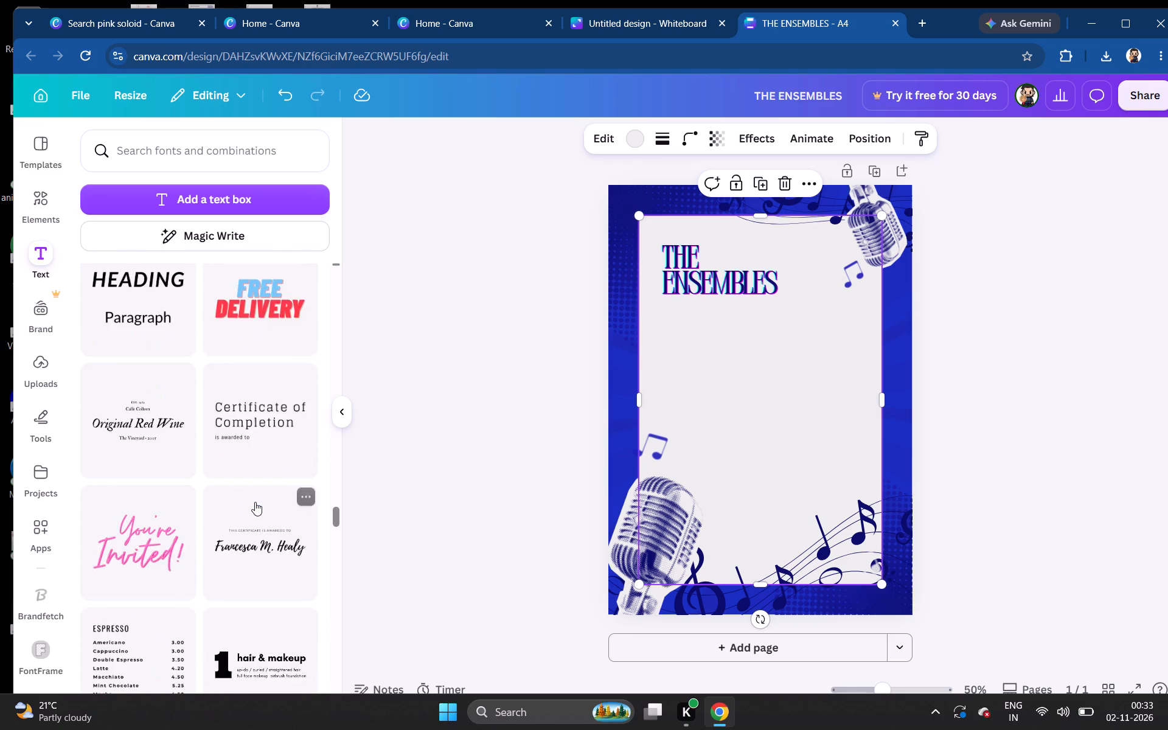
{"action": "scroll", "coordinate": [255, 502], "scroll_direction": "down", "scroll_amount": 9}
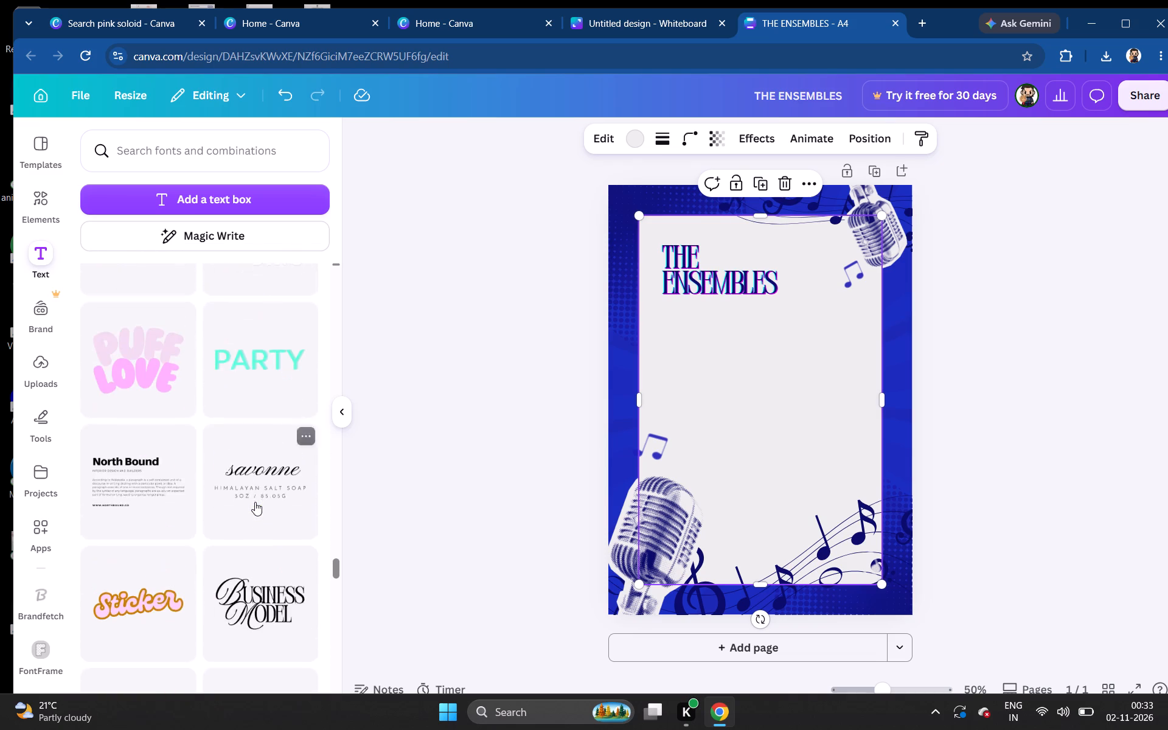
{"action": "scroll", "coordinate": [255, 502], "scroll_direction": "down", "scroll_amount": 7}
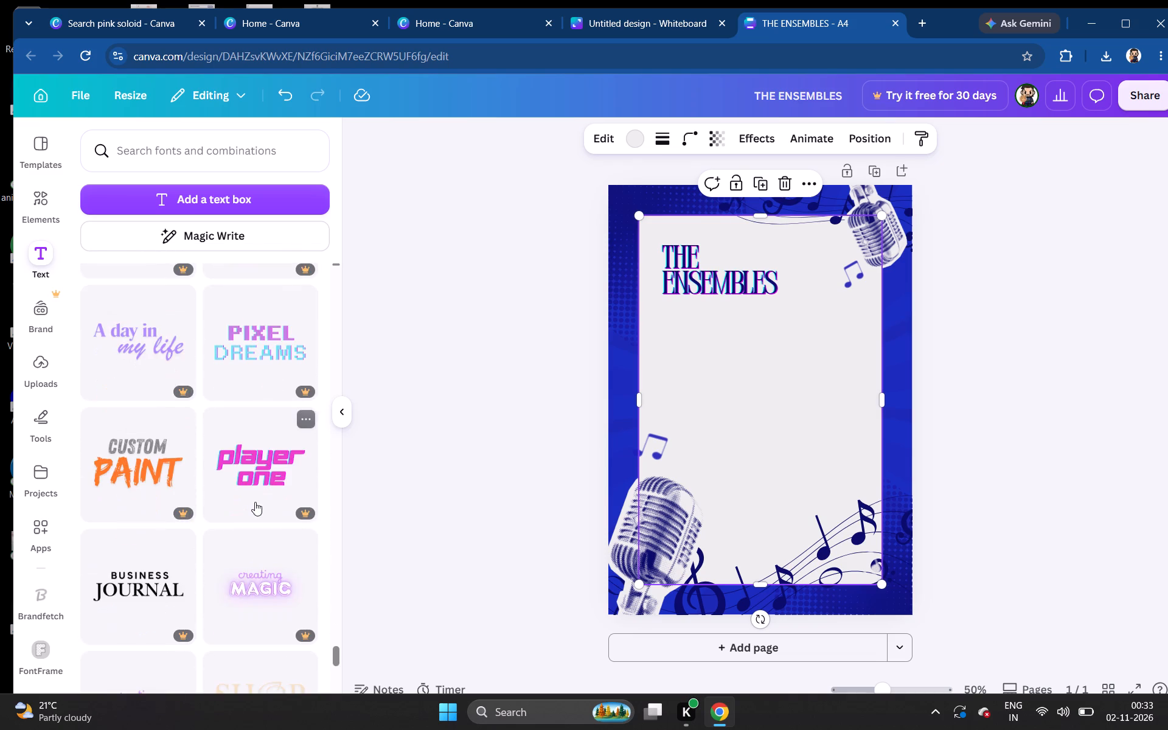
{"action": "scroll", "coordinate": [255, 502], "scroll_direction": "down", "scroll_amount": 10}
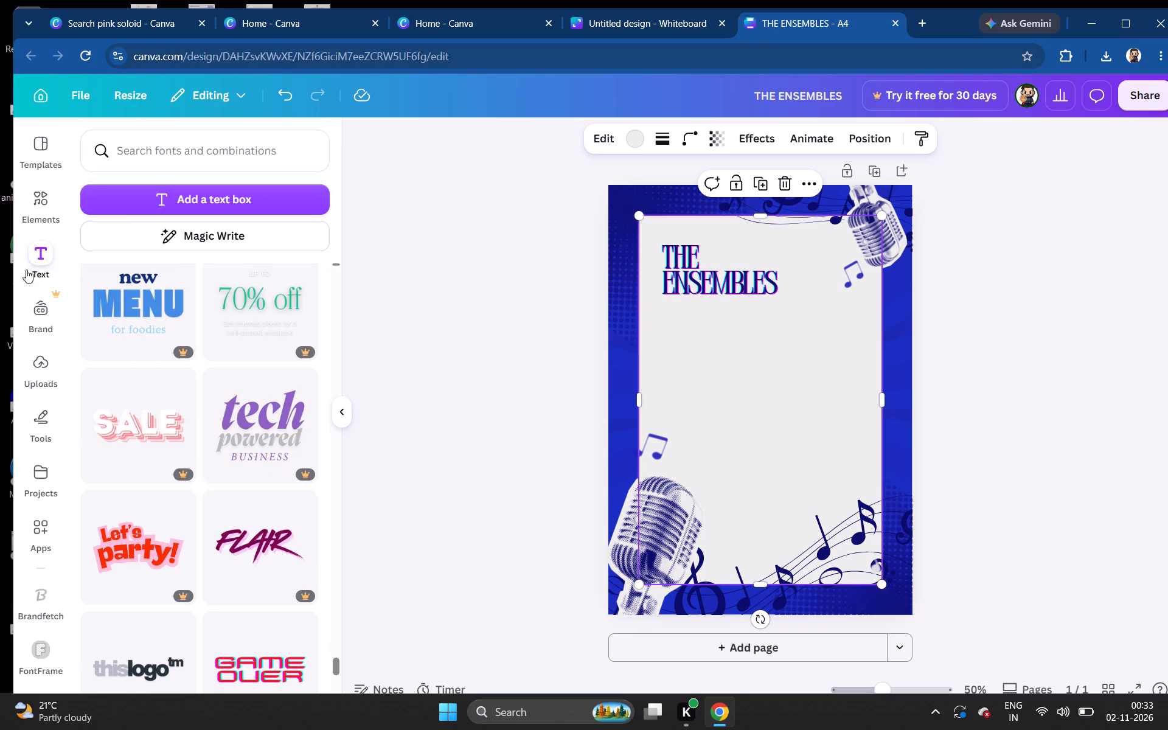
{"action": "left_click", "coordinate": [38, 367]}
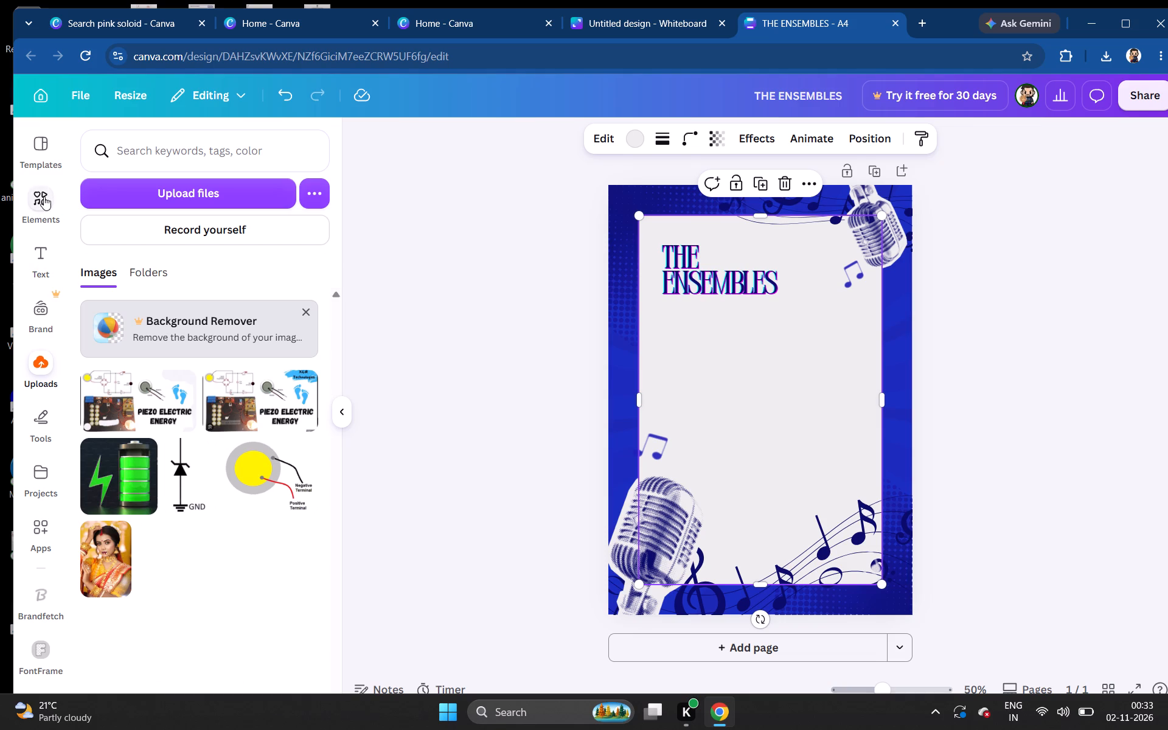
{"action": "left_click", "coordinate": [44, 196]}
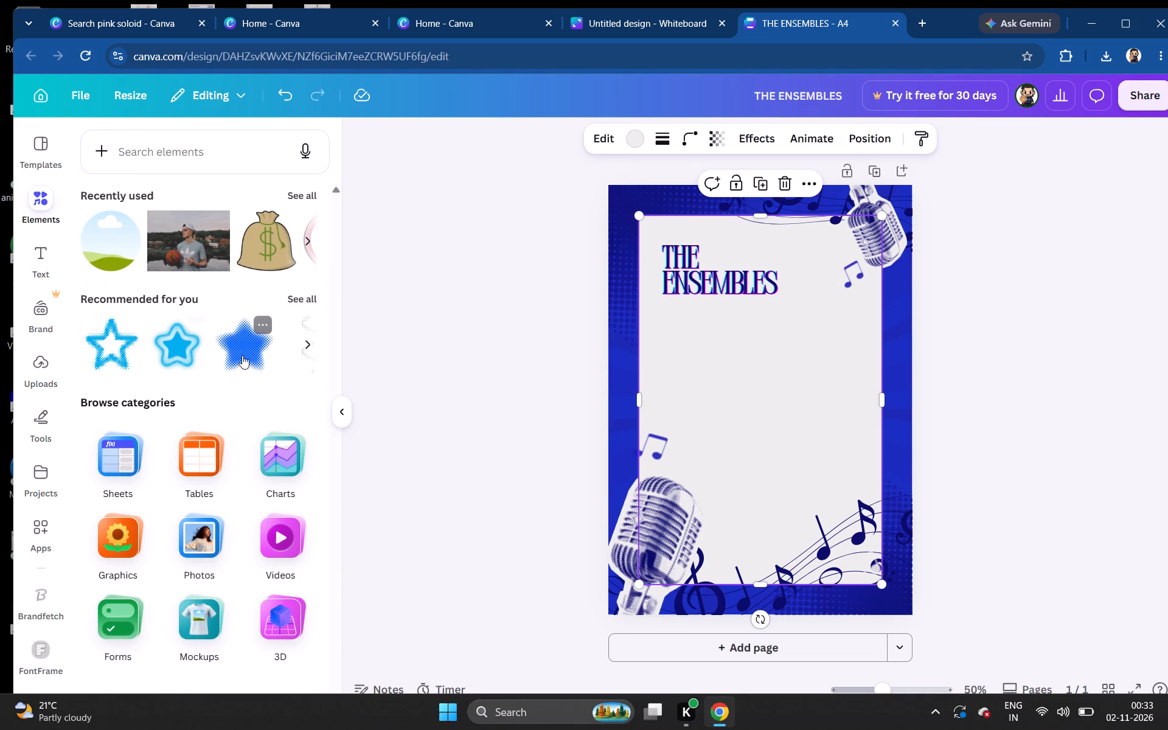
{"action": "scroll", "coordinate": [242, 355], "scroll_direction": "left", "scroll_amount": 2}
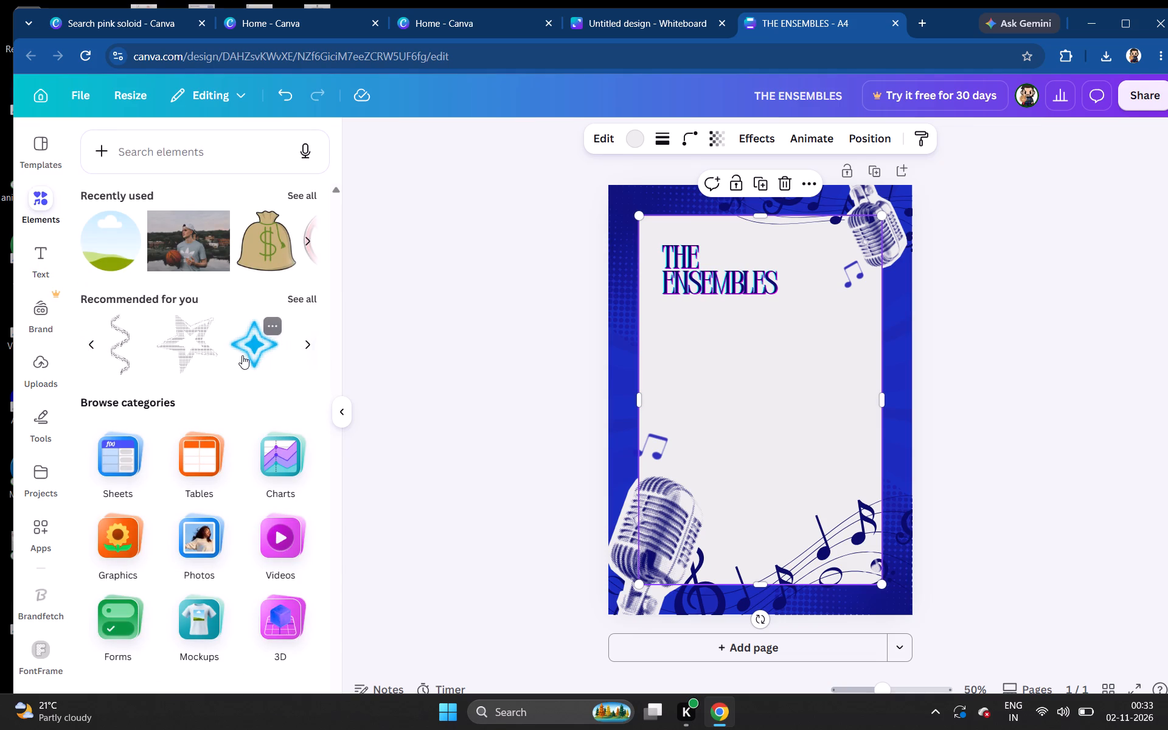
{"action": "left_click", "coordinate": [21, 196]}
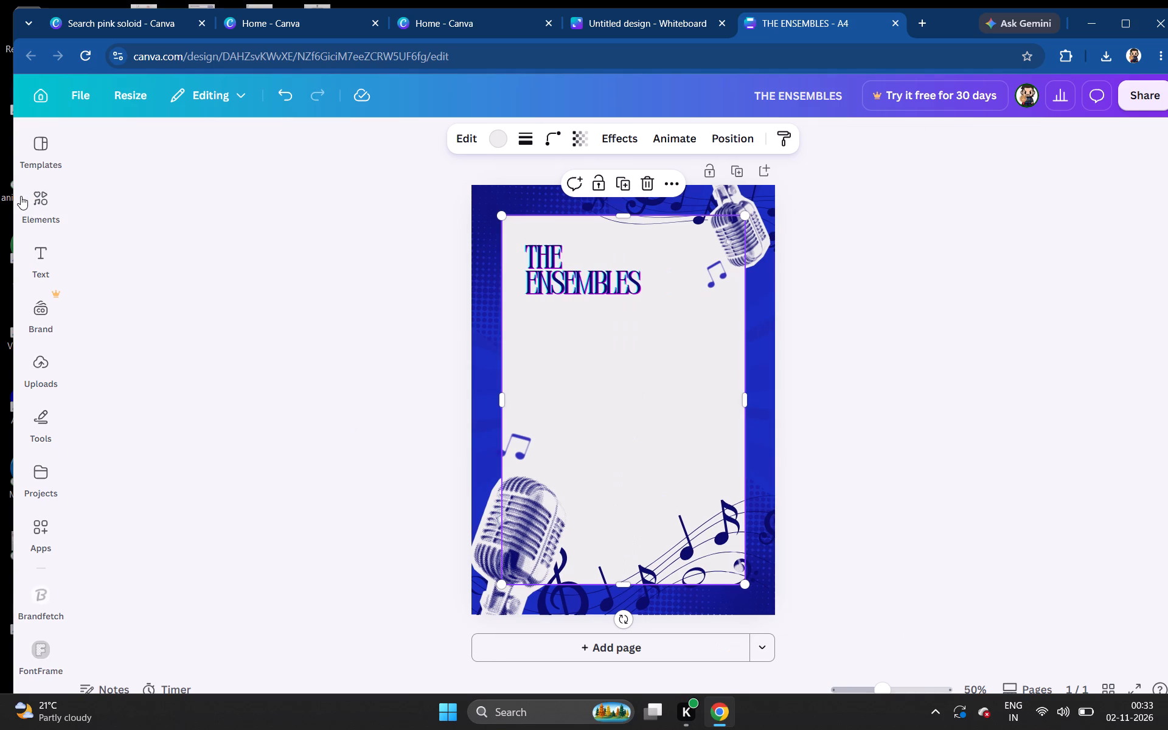
Open the search of the elements library.
{"action": "left_click", "coordinate": [36, 198]}
{"action": "left_click", "coordinate": [170, 160]}
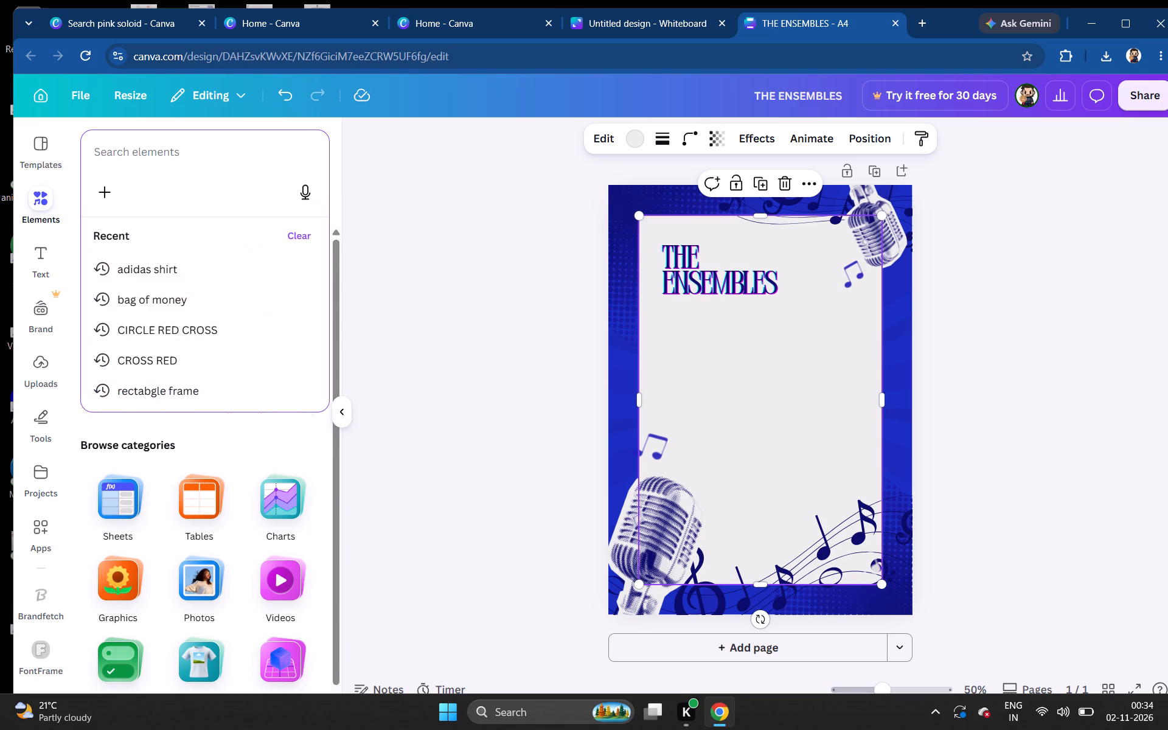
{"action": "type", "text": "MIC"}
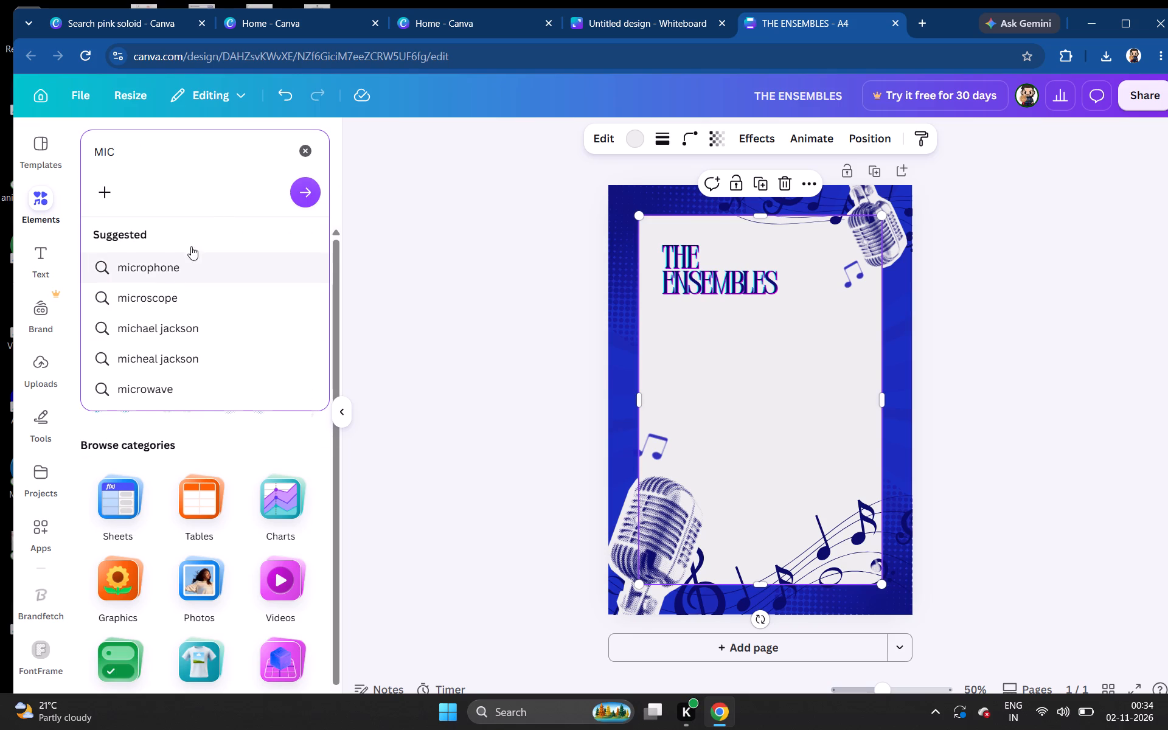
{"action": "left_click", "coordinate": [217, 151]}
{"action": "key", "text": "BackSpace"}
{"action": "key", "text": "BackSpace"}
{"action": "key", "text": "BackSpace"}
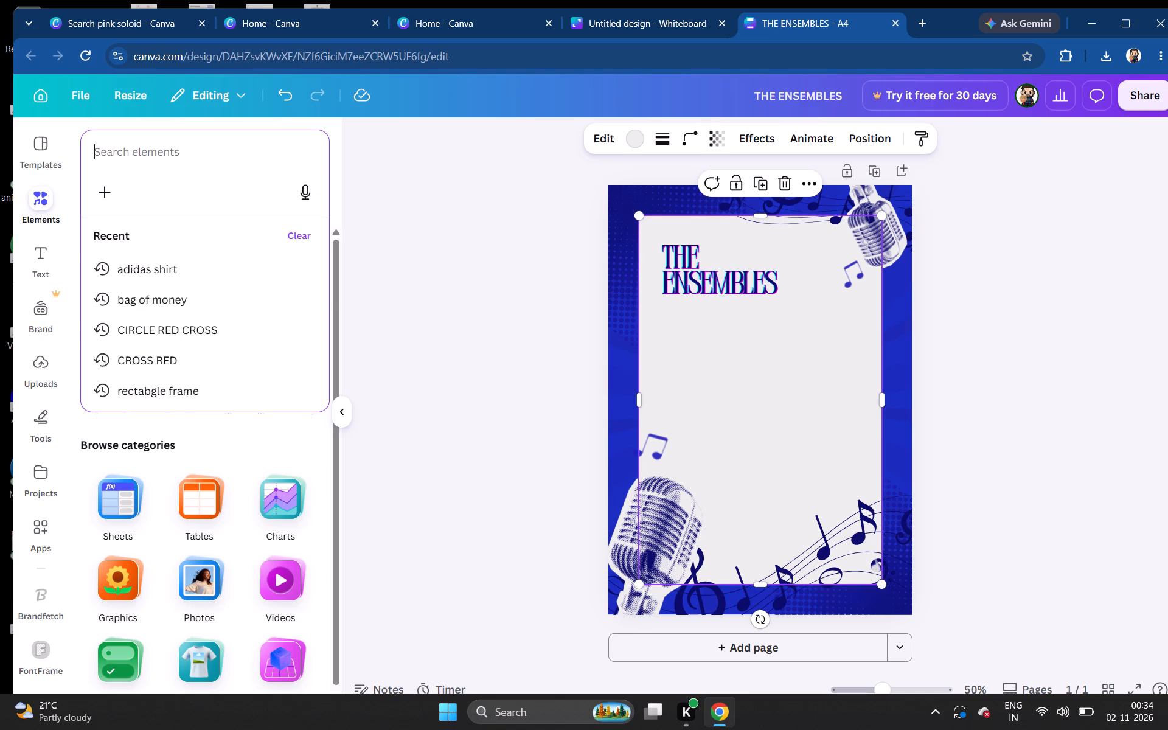
Search the elements library for "GUITAR" and show all of the graphics results.
{"action": "type", "text": "GUITAR"}
{"action": "key", "text": "Return"}
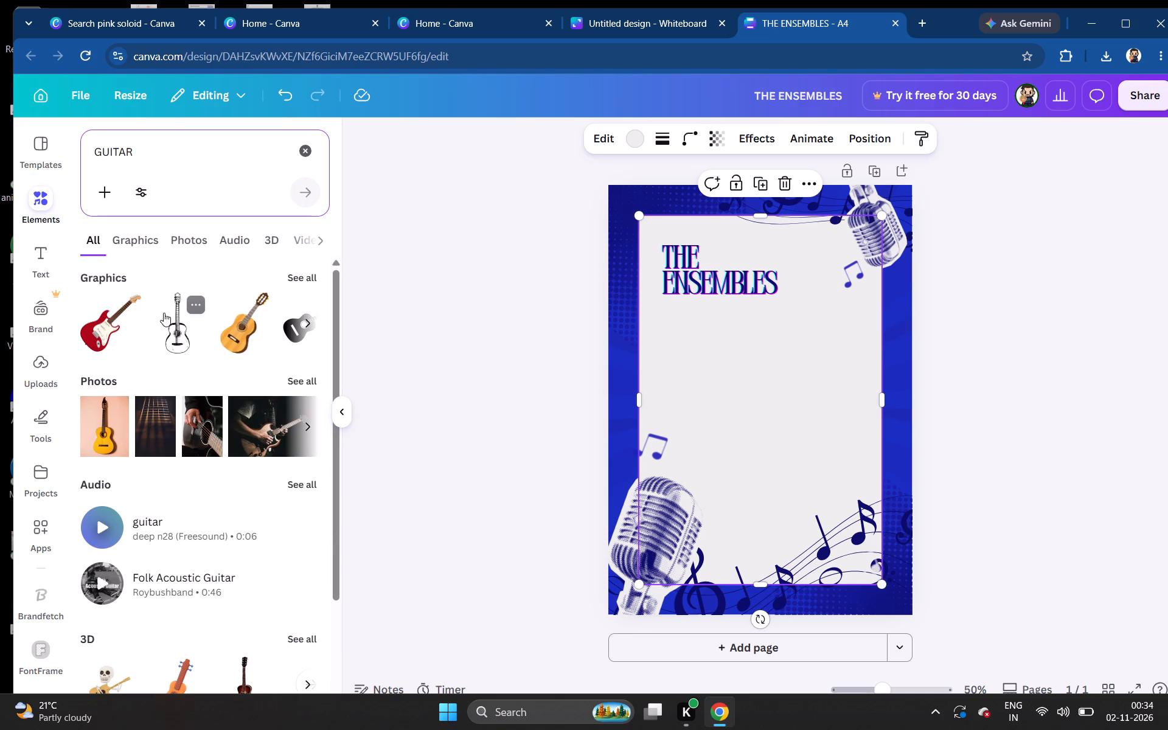
{"action": "left_click", "coordinate": [297, 277]}
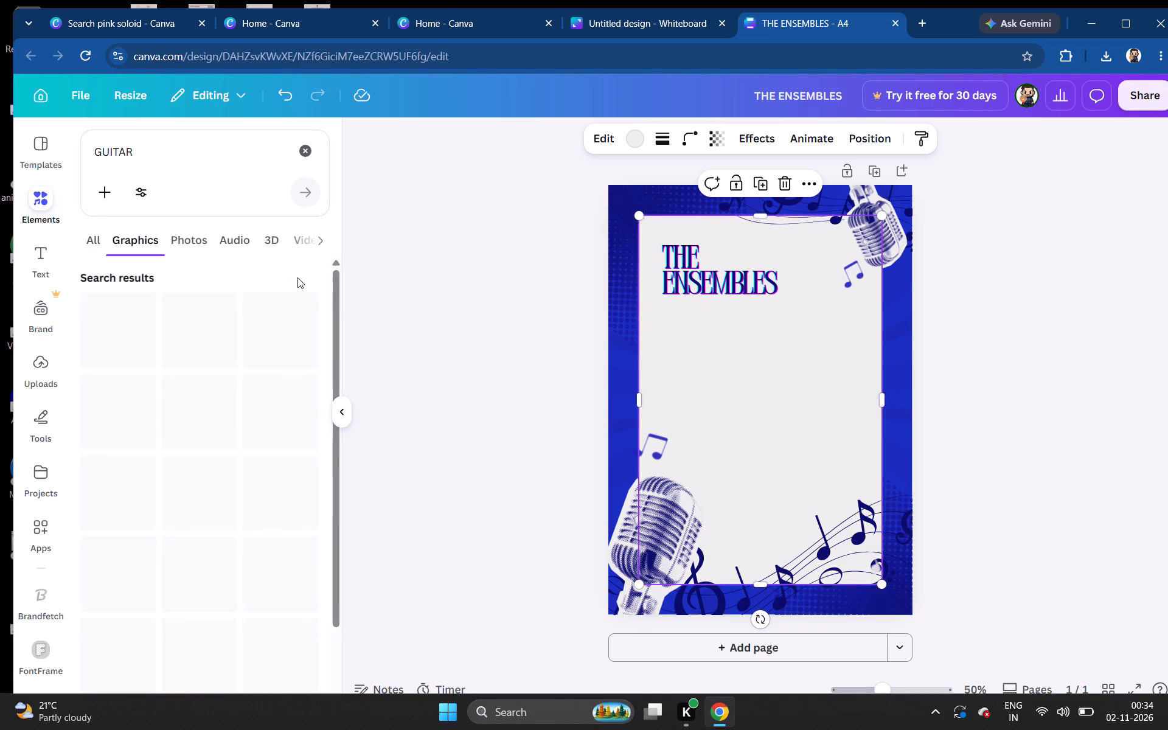
Browse the guitar graphics and add the free solid black upright electric guitar silhouette to the page.
{"action": "scroll", "coordinate": [297, 464], "scroll_direction": "down", "scroll_amount": 2}
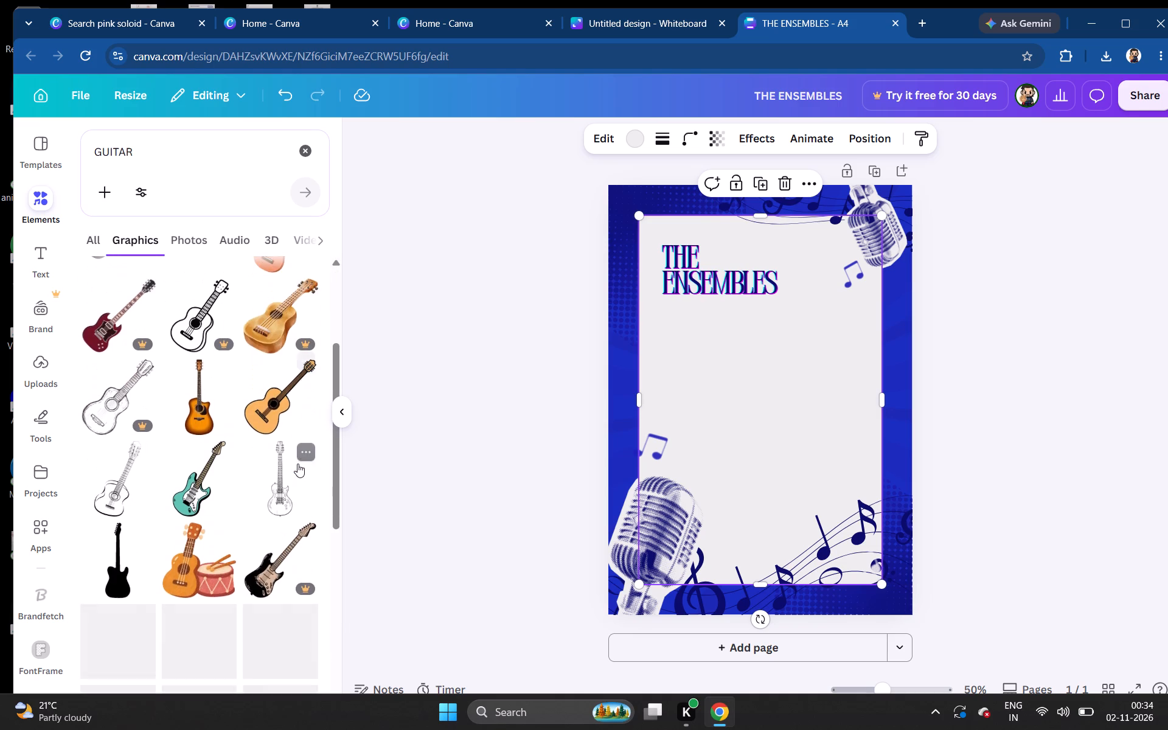
{"action": "scroll", "coordinate": [297, 464], "scroll_direction": "down", "scroll_amount": 3}
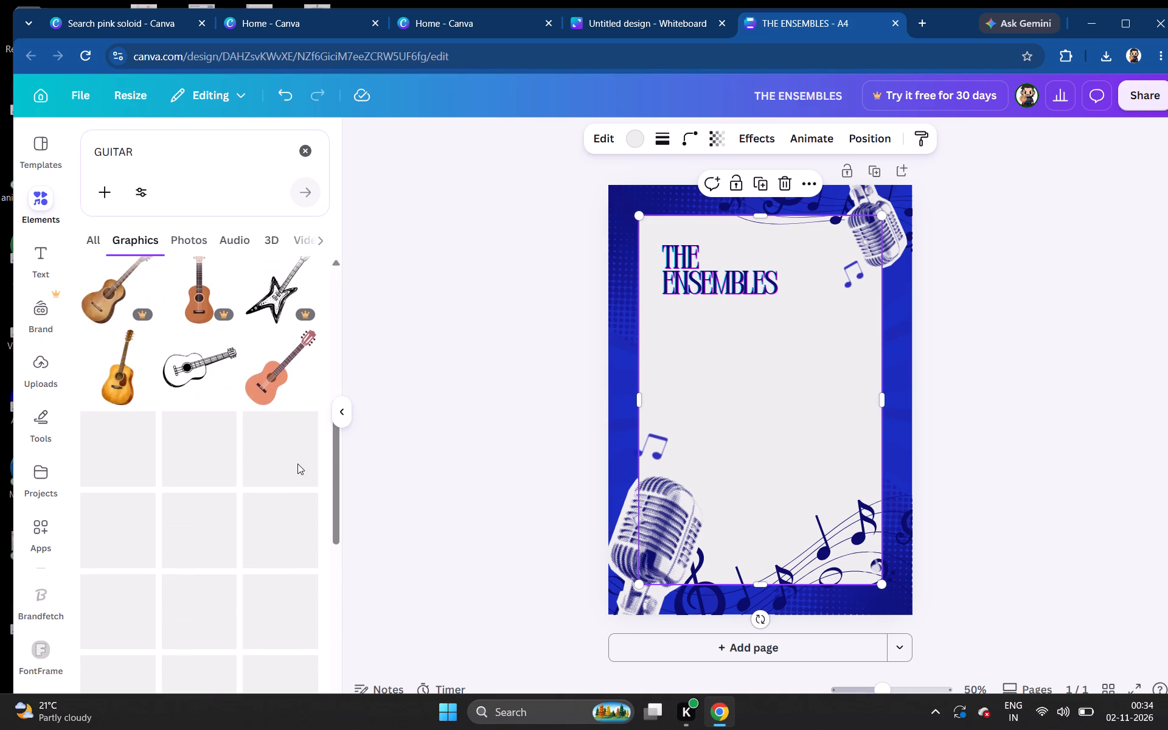
{"action": "scroll", "coordinate": [297, 464], "scroll_direction": "down", "scroll_amount": 3}
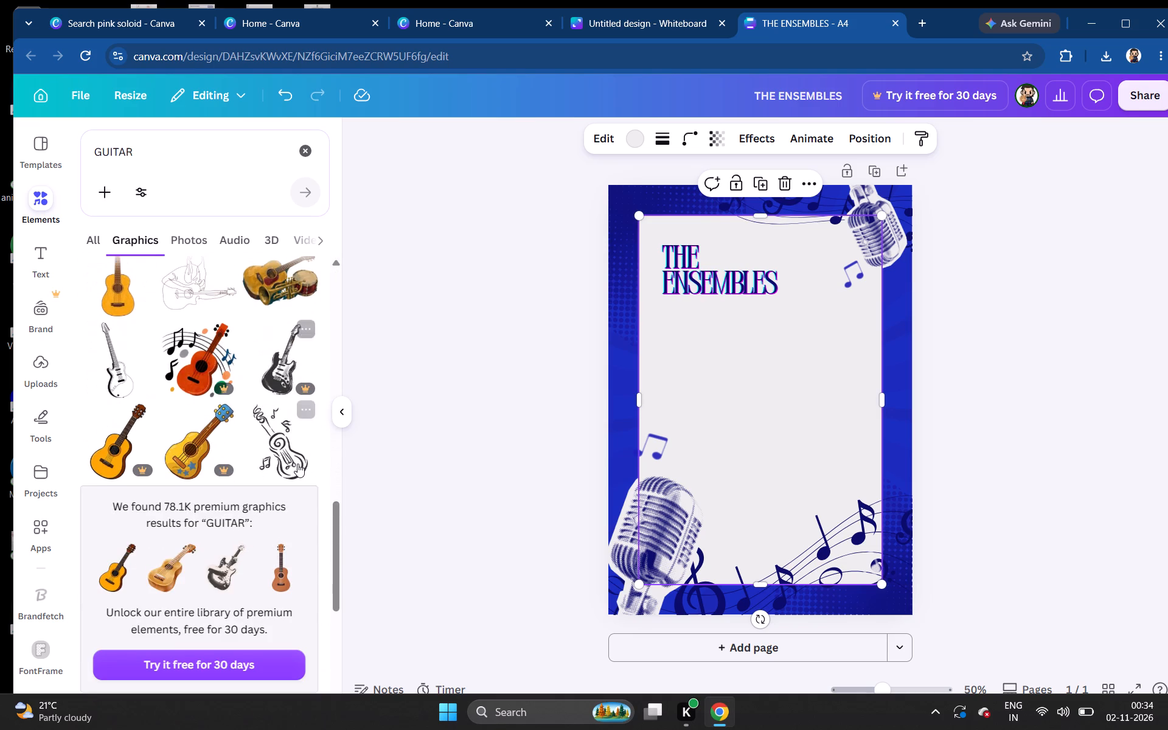
{"action": "scroll", "coordinate": [297, 464], "scroll_direction": "down", "scroll_amount": 1}
{"action": "scroll", "coordinate": [297, 464], "scroll_direction": "up", "scroll_amount": 4}
{"action": "scroll", "coordinate": [297, 464], "scroll_direction": "down", "scroll_amount": 2}
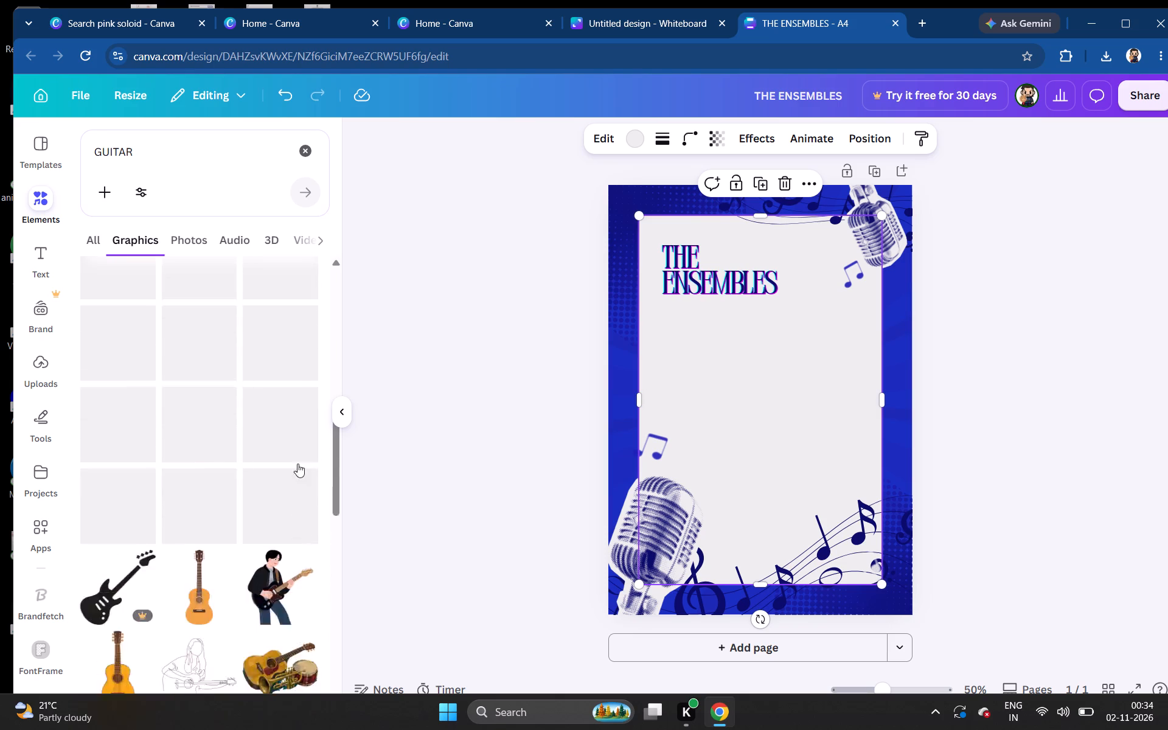
{"action": "scroll", "coordinate": [297, 464], "scroll_direction": "down", "scroll_amount": 6}
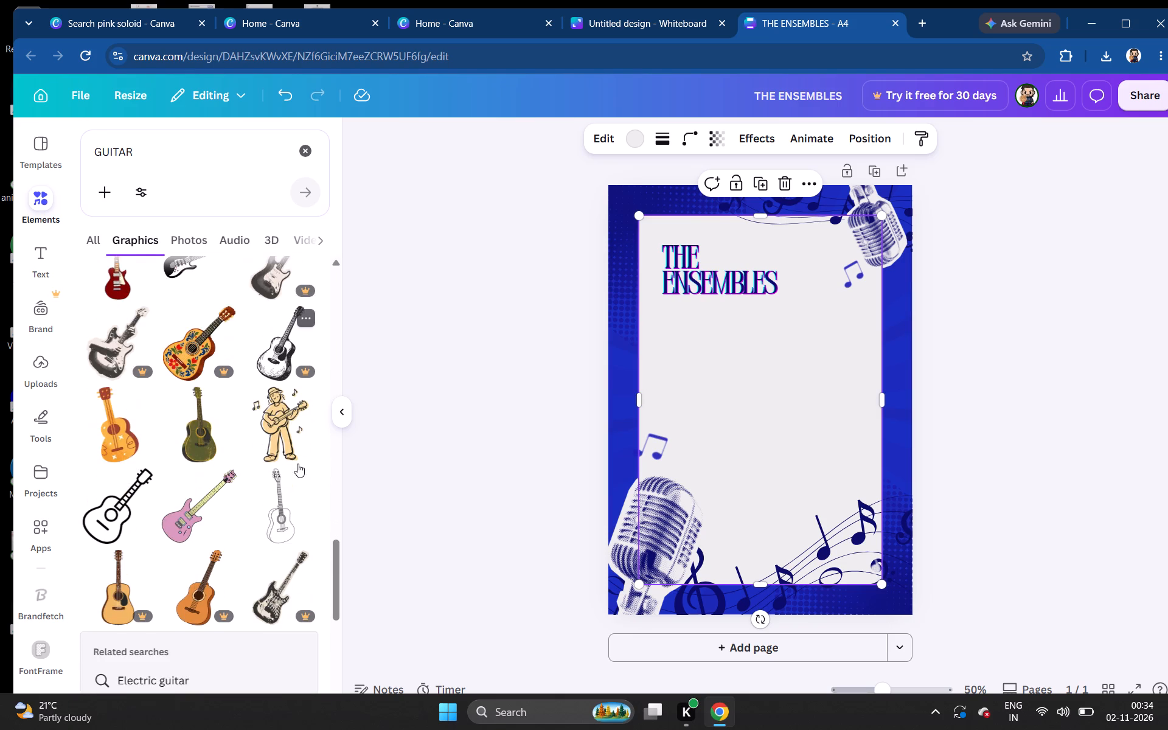
{"action": "scroll", "coordinate": [297, 464], "scroll_direction": "down", "scroll_amount": 4}
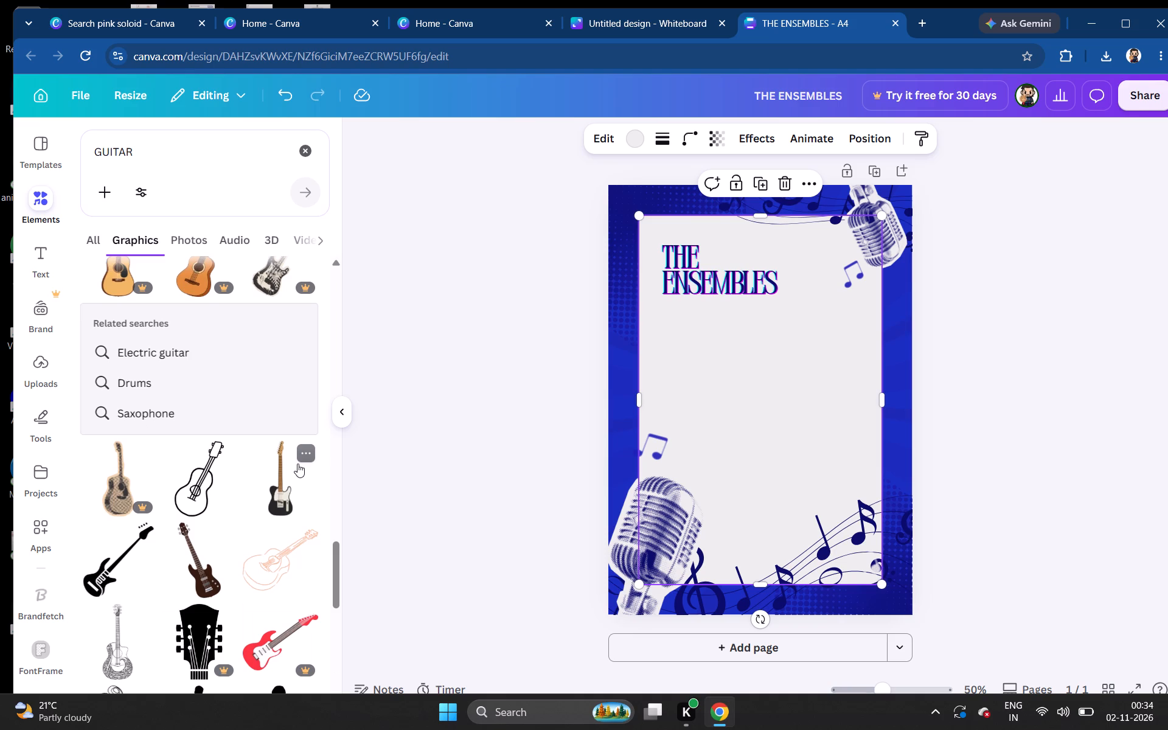
{"action": "scroll", "coordinate": [297, 464], "scroll_direction": "down", "scroll_amount": 2}
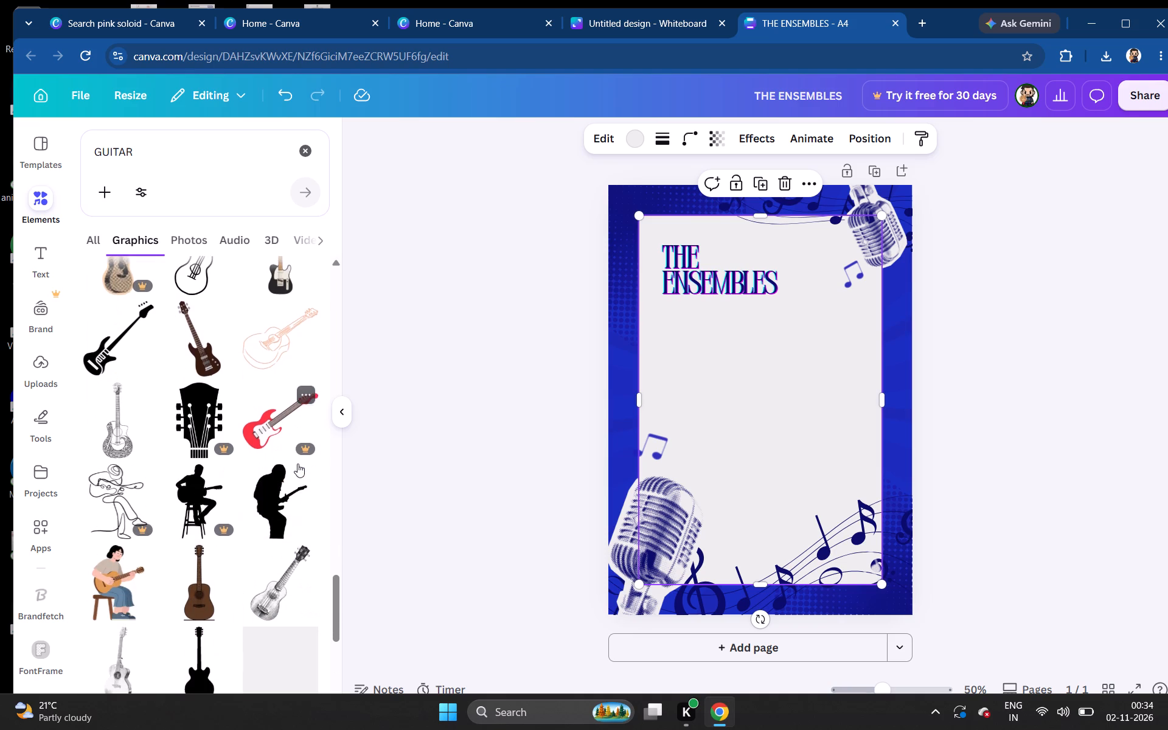
{"action": "scroll", "coordinate": [297, 464], "scroll_direction": "down", "scroll_amount": 2}
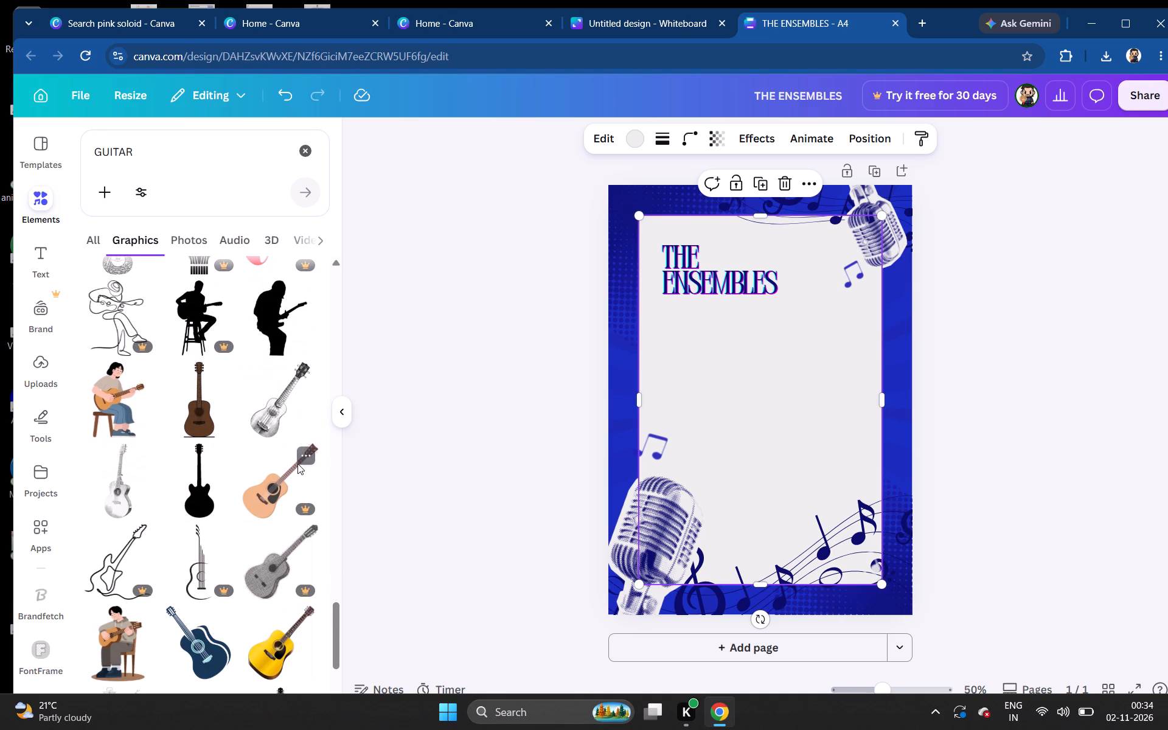
{"action": "triple_click", "coordinate": [207, 492]}
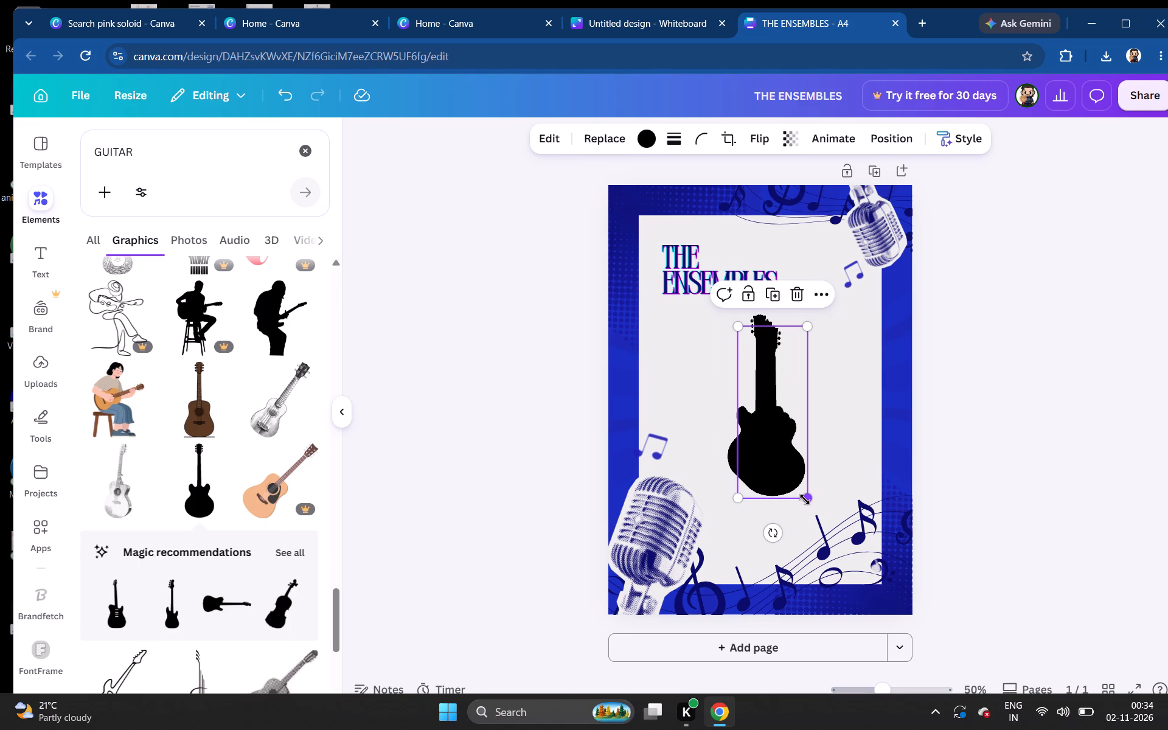
Shrink the topmost guitar silhouette, and delete it and the other surplus copy stacked near the page centre.
{"action": "scroll", "coordinate": [805, 499], "scroll_direction": "down", "scroll_amount": 1}
{"action": "left_click_drag", "start_coordinate": [805, 499], "coordinate": [775, 461]}
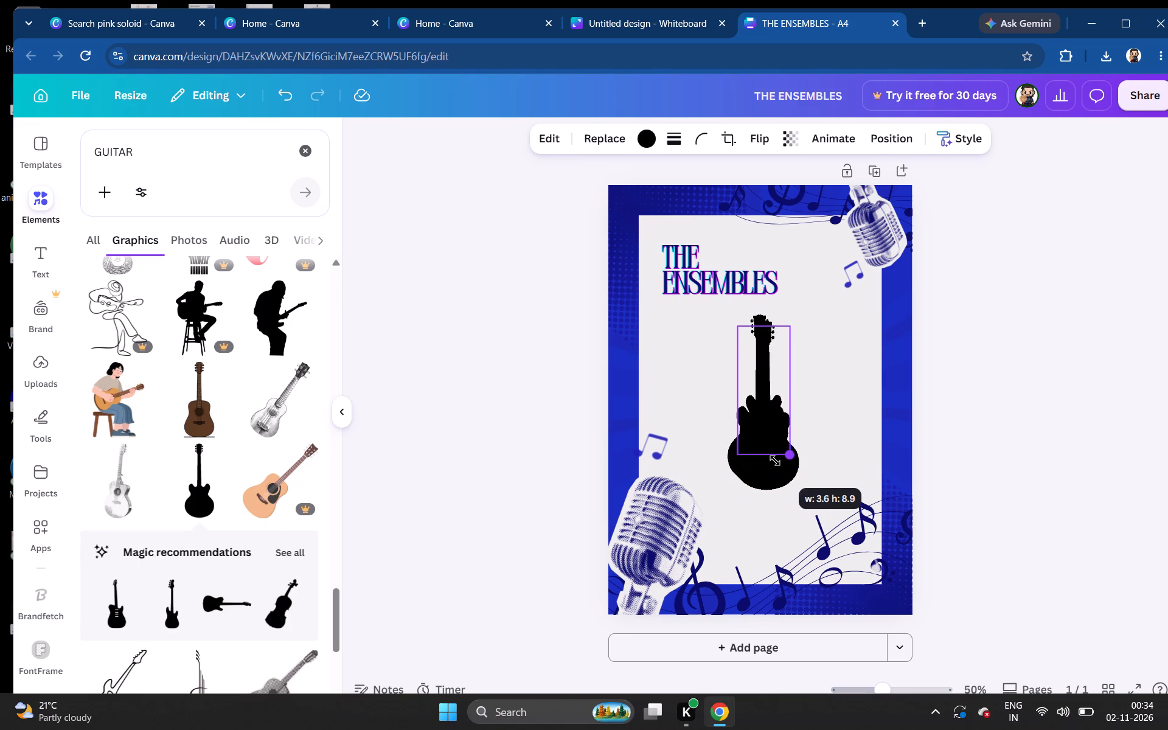
{"action": "left_click_drag", "start_coordinate": [775, 461], "coordinate": [721, 381]}
{"action": "scroll", "coordinate": [775, 461], "scroll_direction": "down", "scroll_amount": 1}
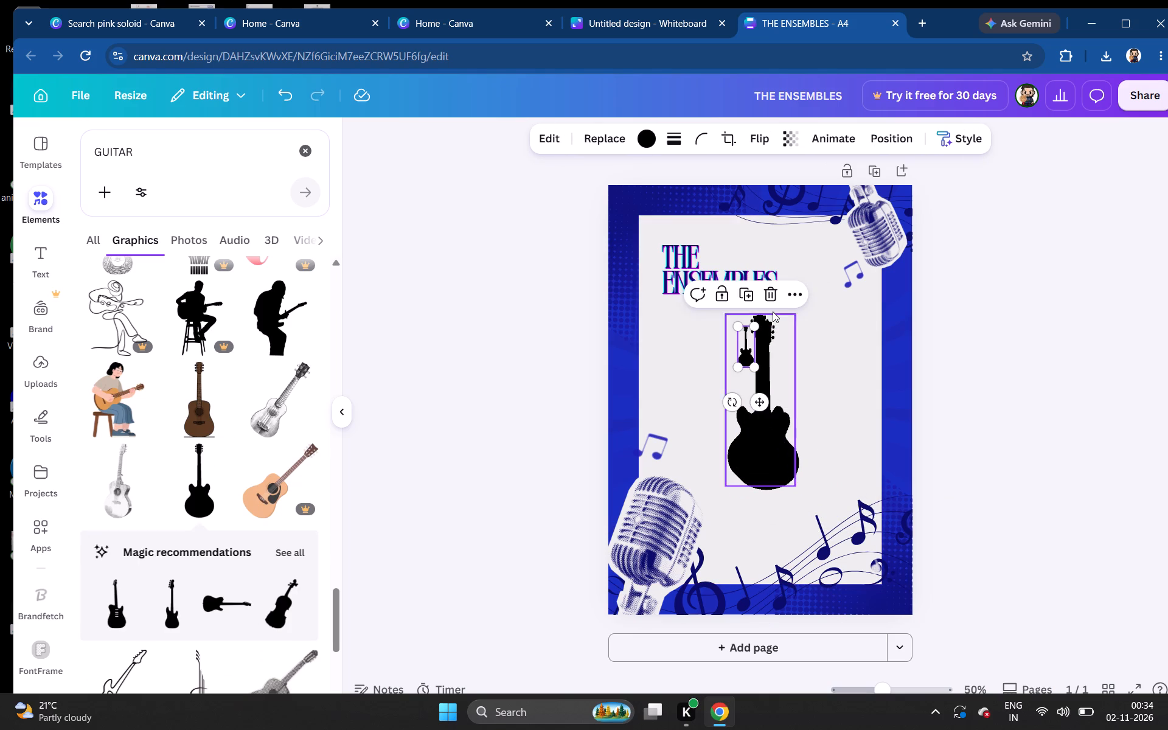
{"action": "left_click", "coordinate": [771, 290]}
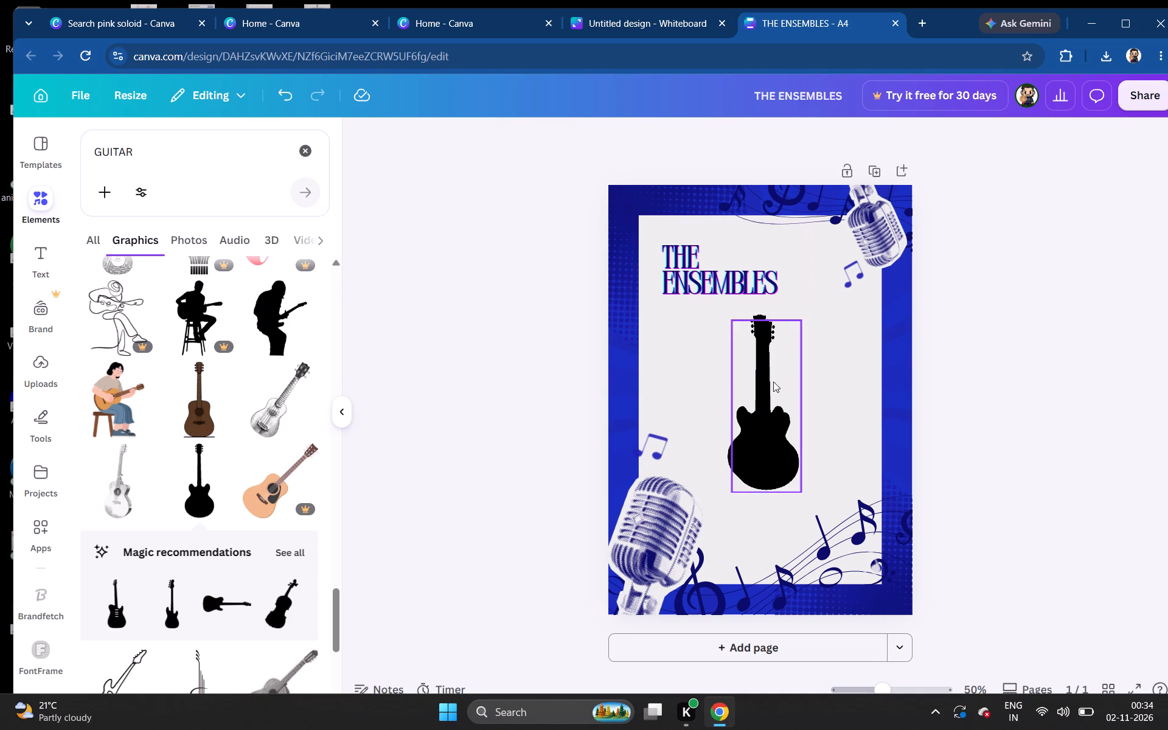
{"action": "left_click", "coordinate": [771, 391]}
{"action": "left_click", "coordinate": [784, 288]}
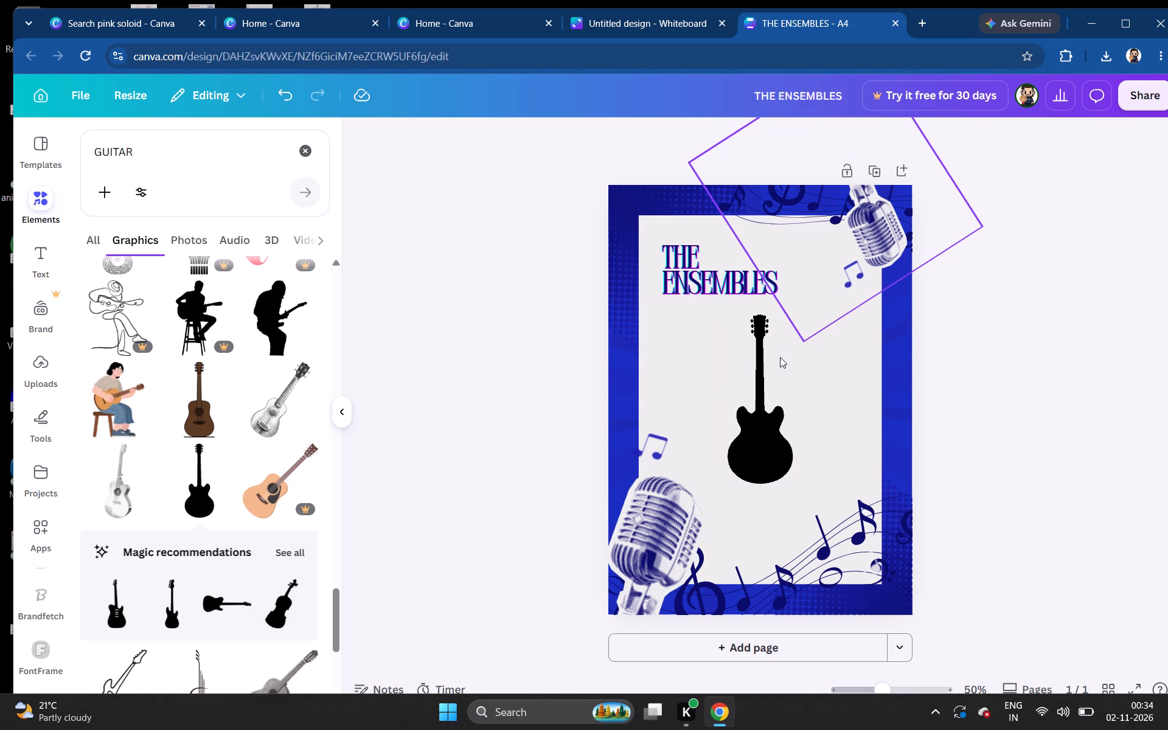
Rotate the remaining guitar silhouette clockwise to about 32°, with its neck pointing toward the page's upper right corner.
{"action": "left_click", "coordinate": [762, 441]}
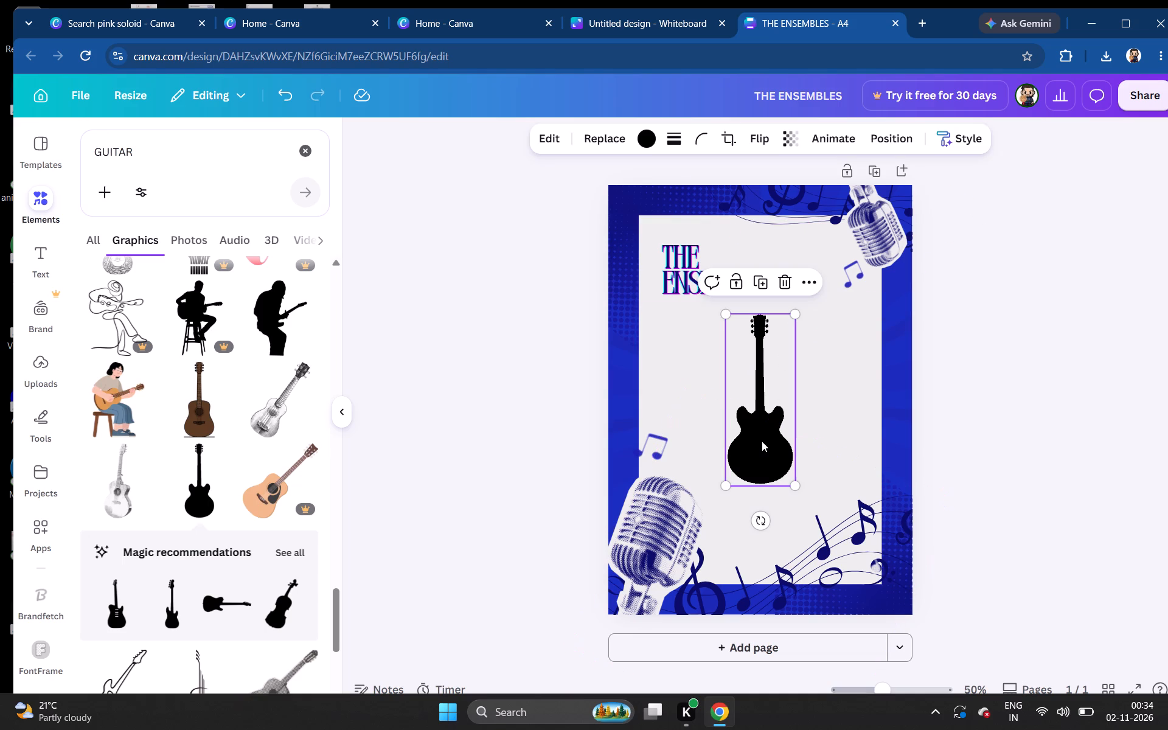
{"action": "left_click_drag", "start_coordinate": [753, 522], "coordinate": [739, 520]}
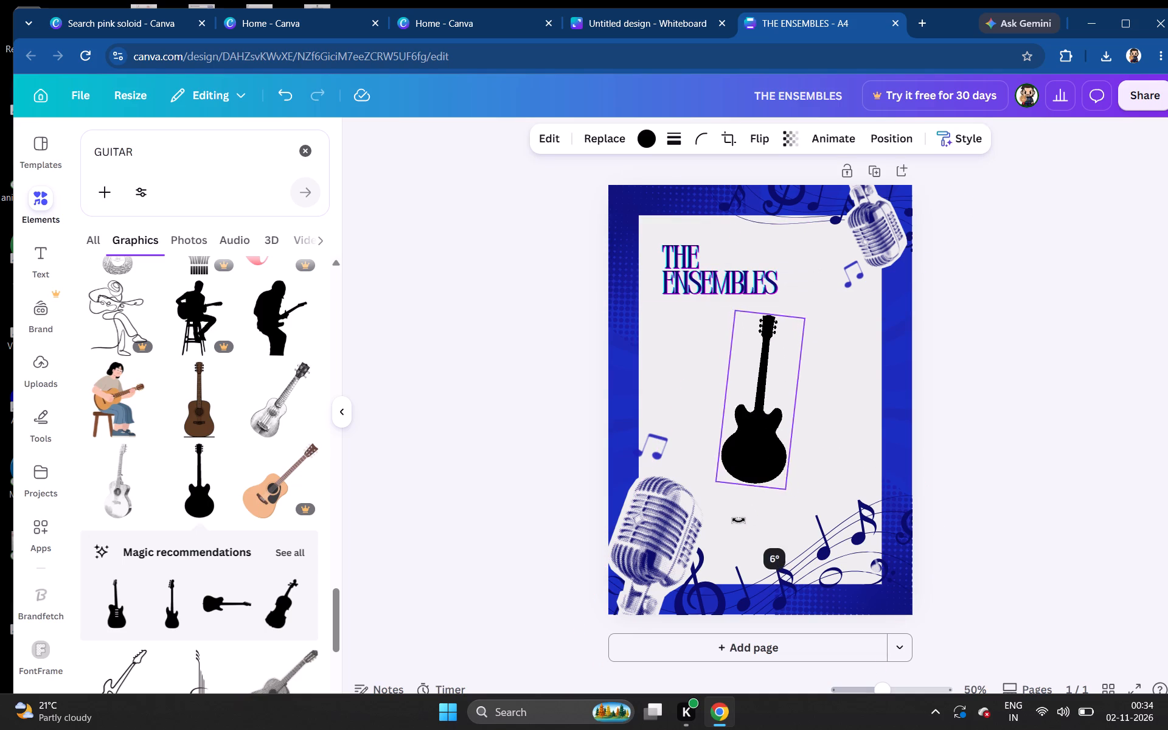
{"action": "left_click_drag", "start_coordinate": [739, 520], "coordinate": [691, 495]}
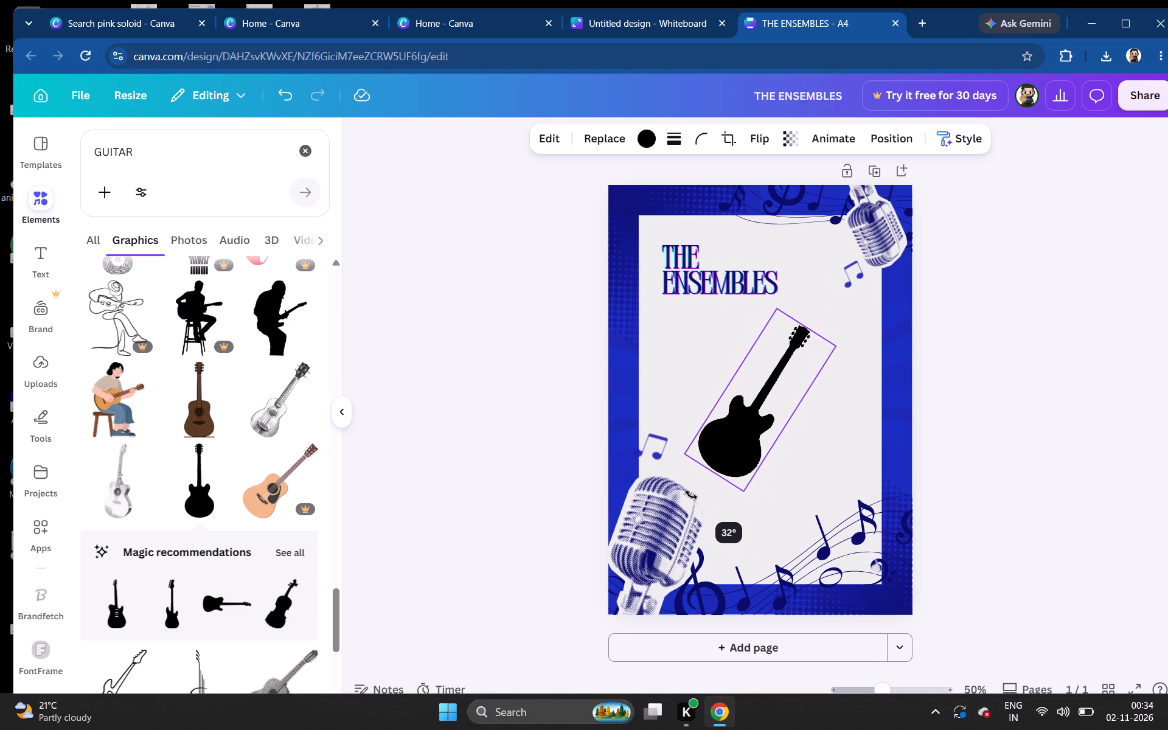
{"action": "left_click_drag", "start_coordinate": [691, 495], "coordinate": [697, 499]}
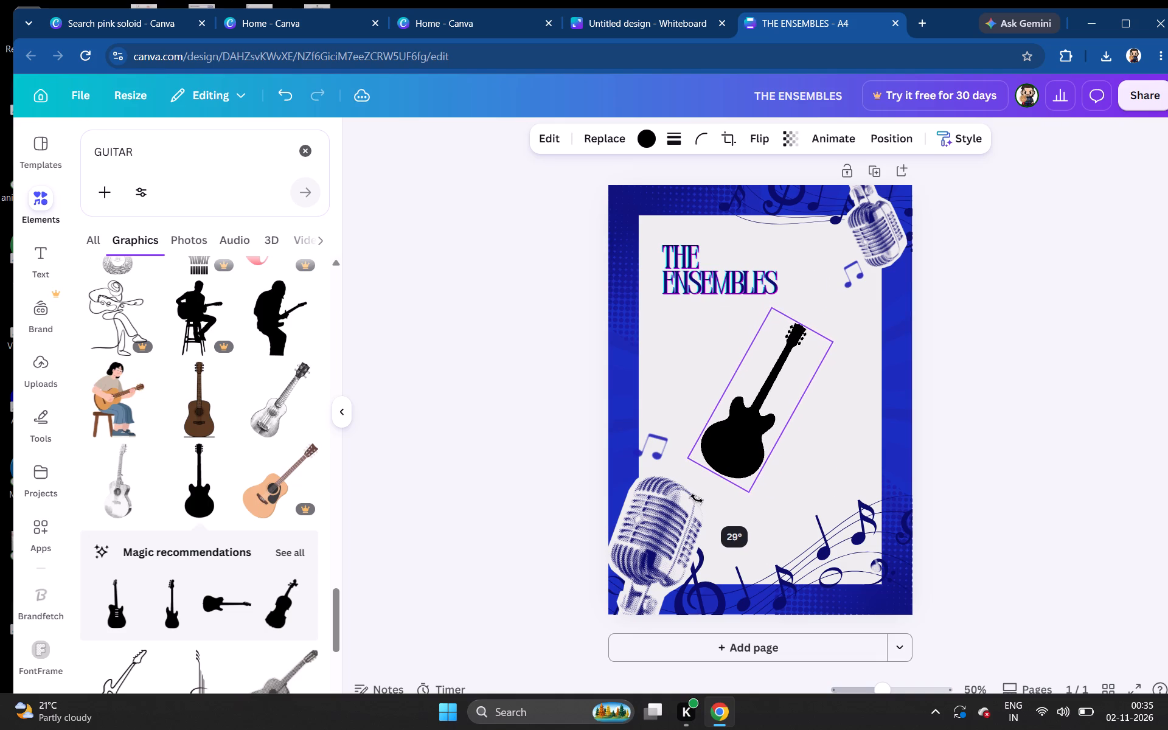
{"action": "left_click_drag", "start_coordinate": [697, 499], "coordinate": [695, 496]}
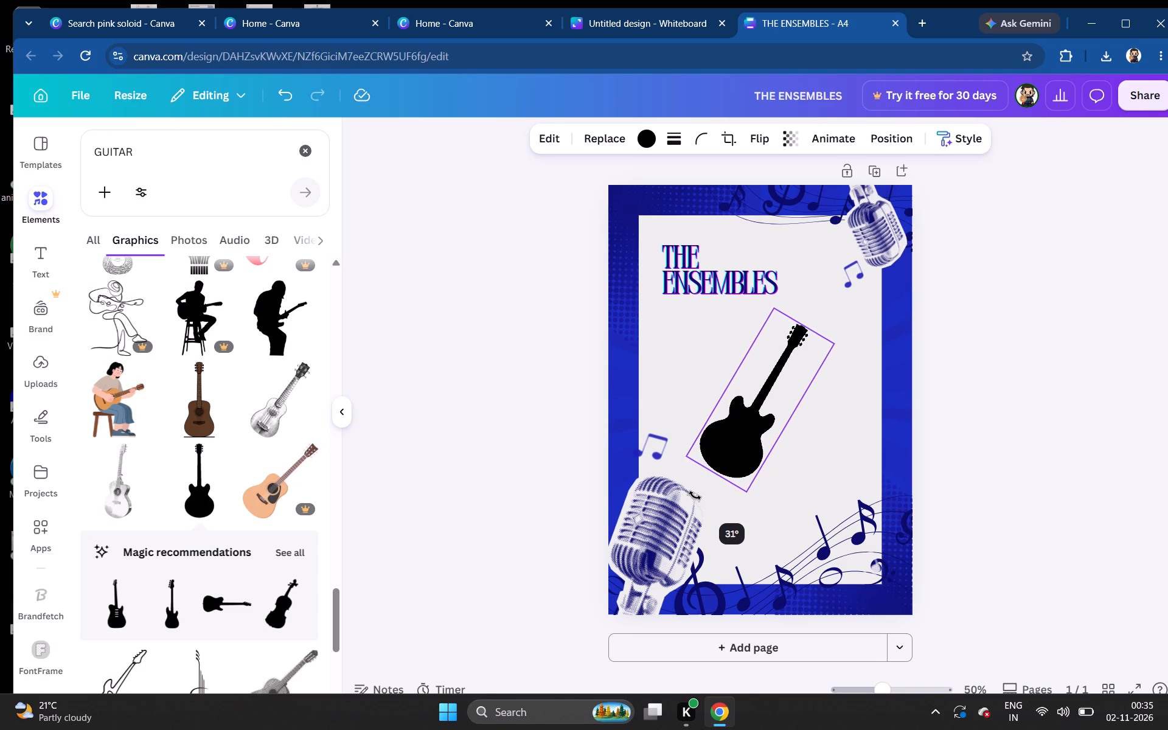
{"action": "left_click_drag", "start_coordinate": [695, 496], "coordinate": [694, 496]}
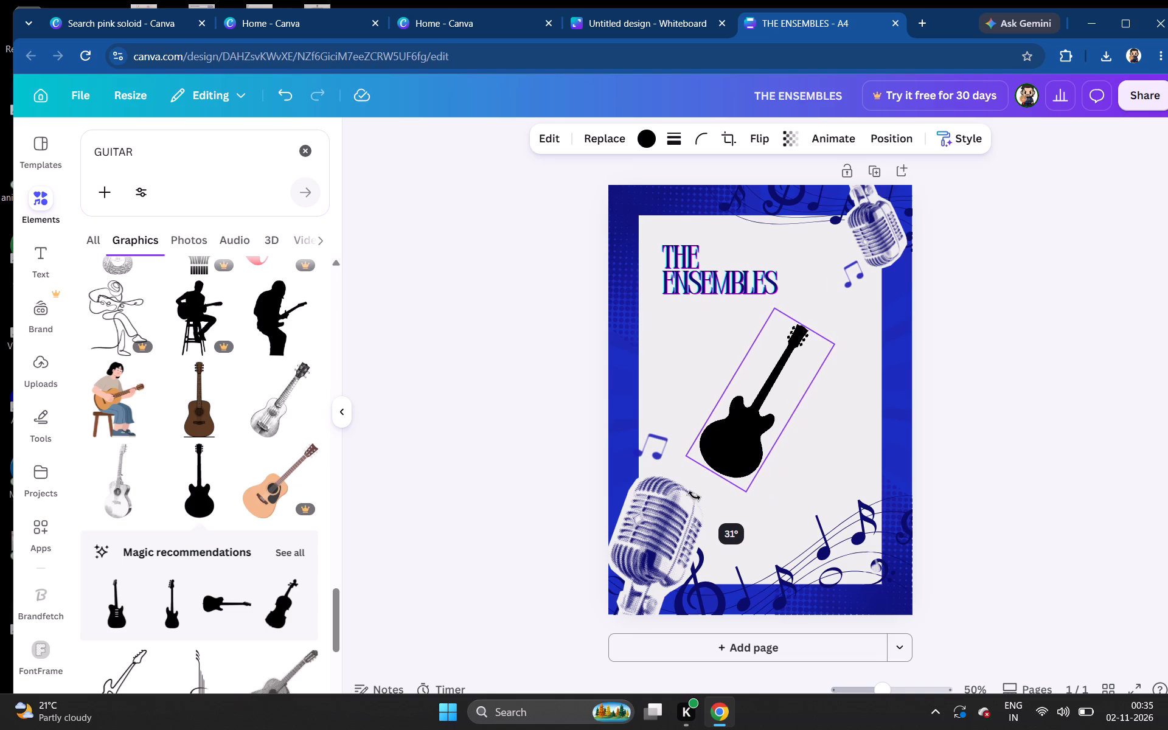
{"action": "left_click_drag", "start_coordinate": [694, 496], "coordinate": [693, 495]}
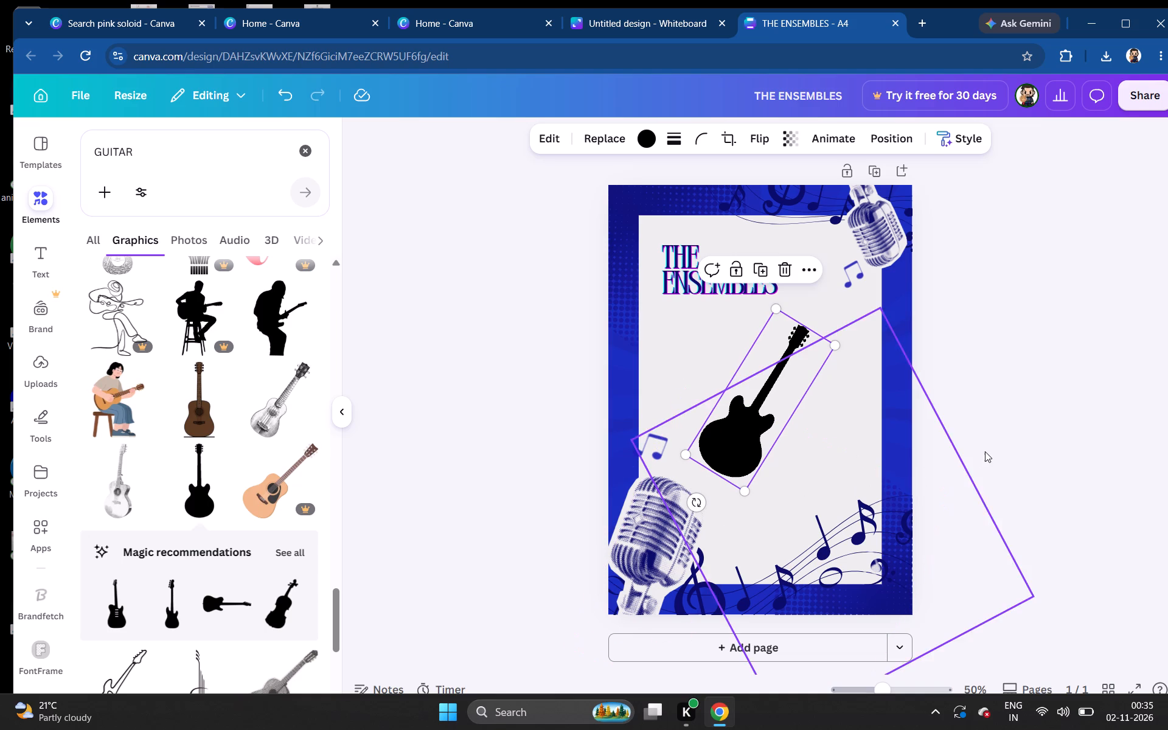
{"action": "left_click", "coordinate": [985, 451]}
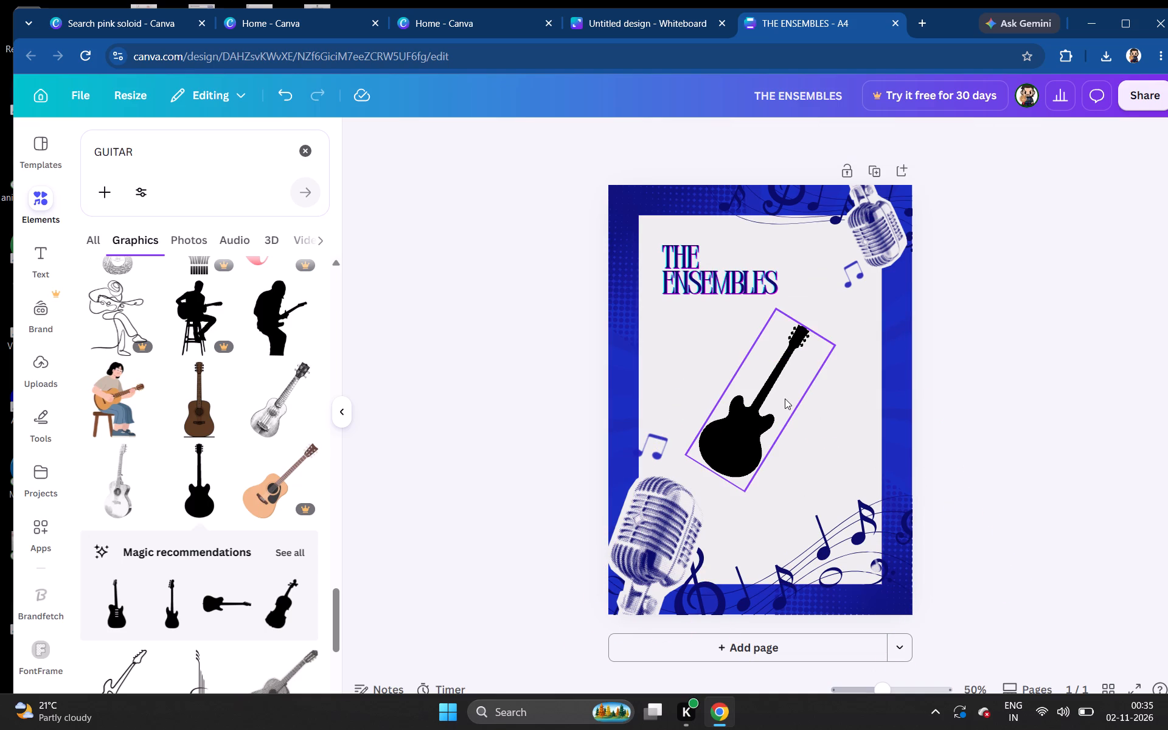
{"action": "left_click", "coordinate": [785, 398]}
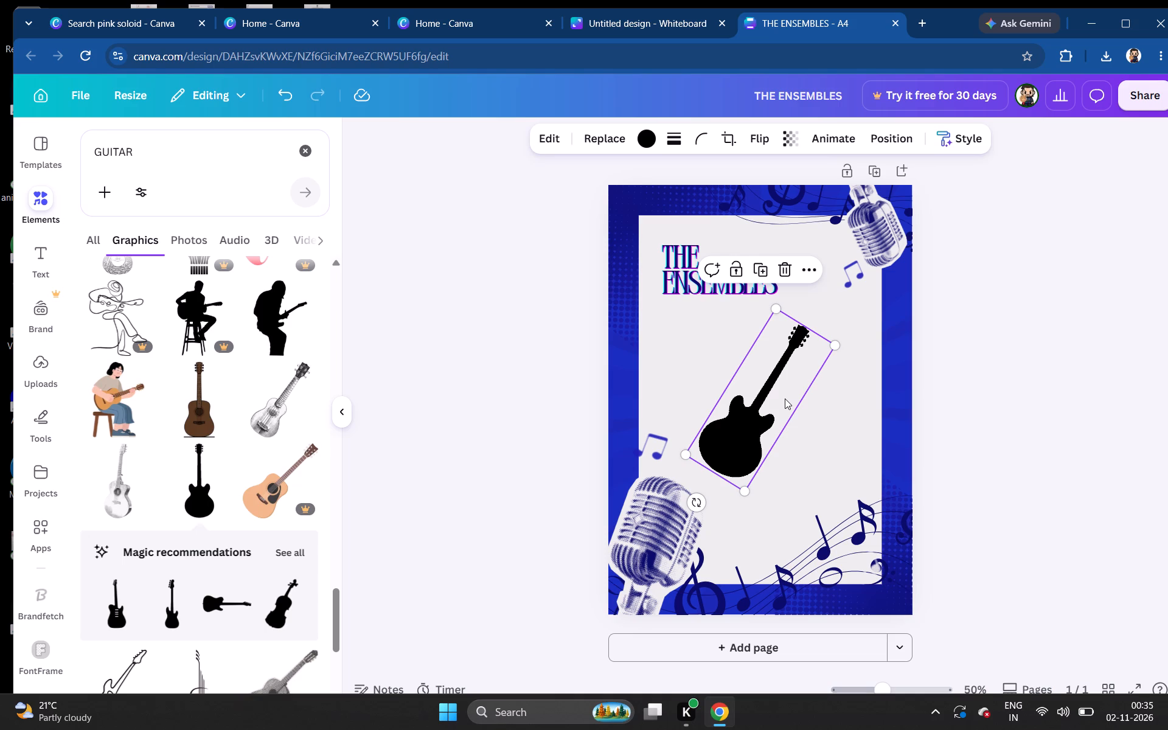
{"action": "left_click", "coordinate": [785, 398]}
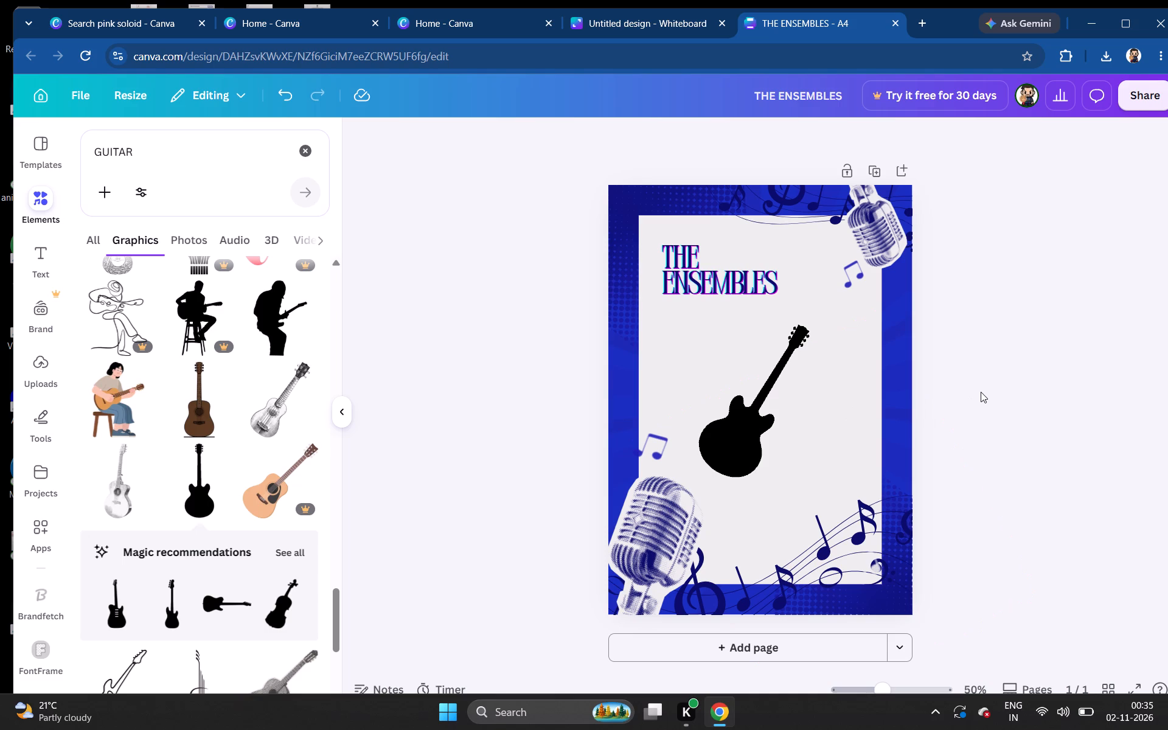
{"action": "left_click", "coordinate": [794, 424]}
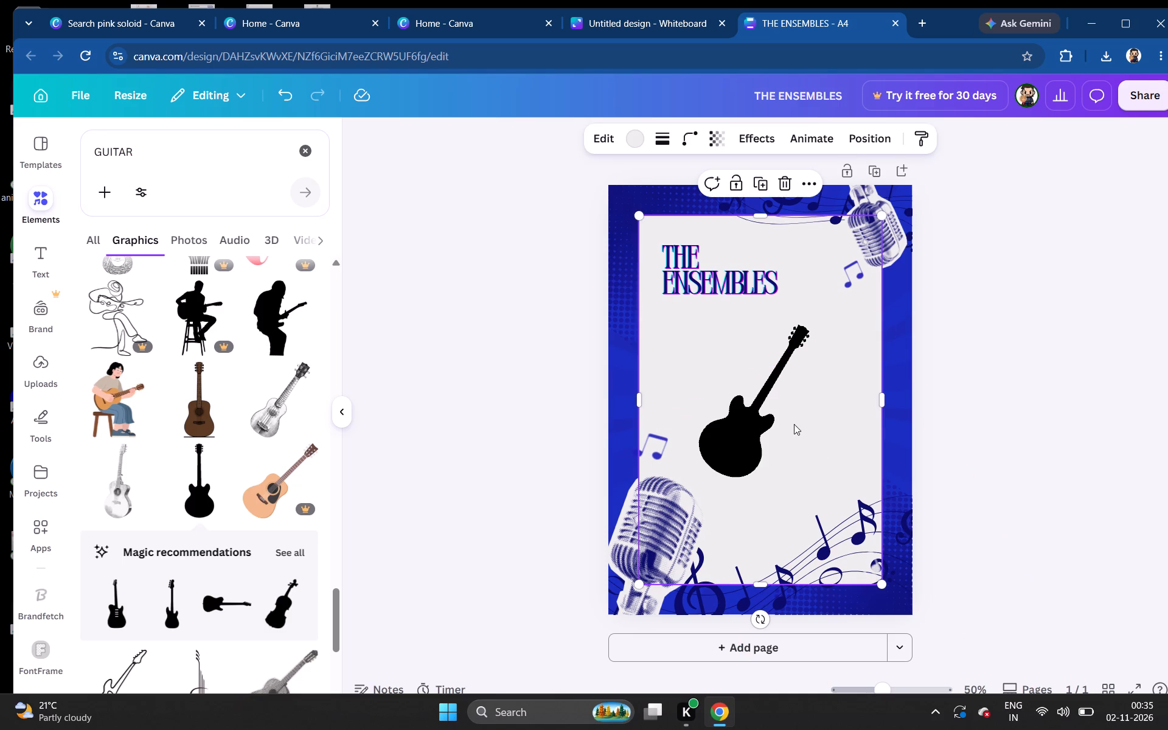
Open the full collection of image filters for the tilted guitar silhouette.
{"action": "left_click", "coordinate": [751, 398]}
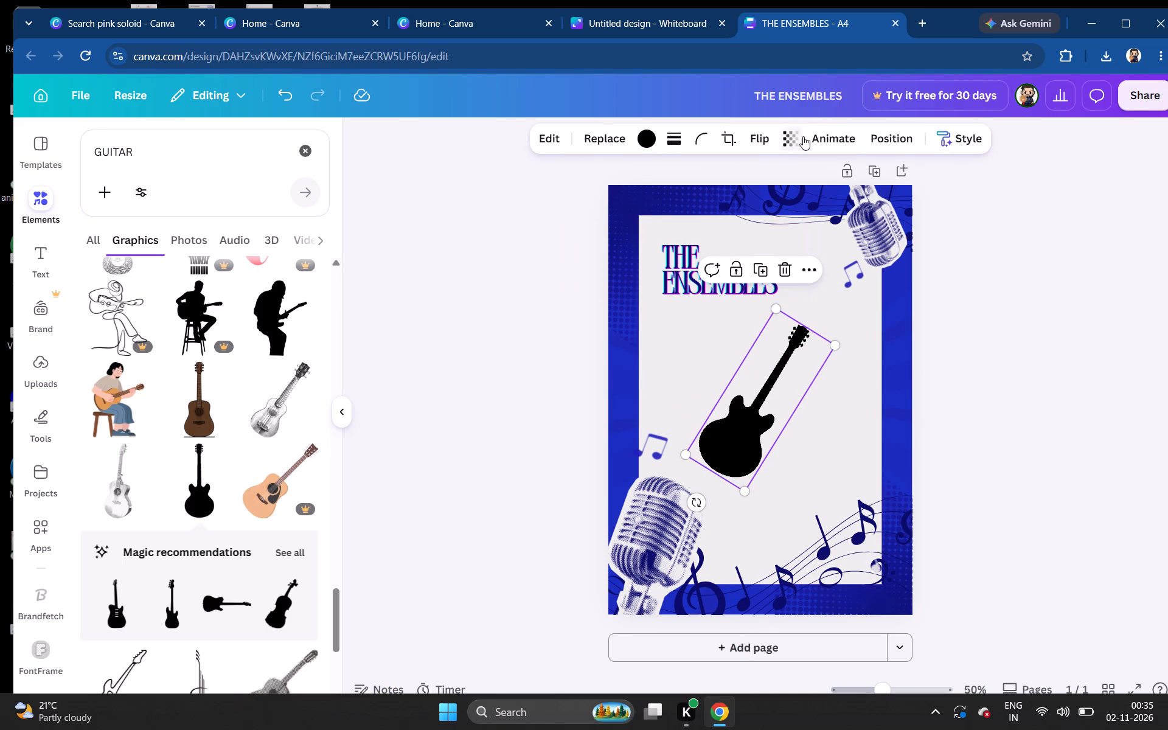
{"action": "left_click", "coordinate": [881, 139]}
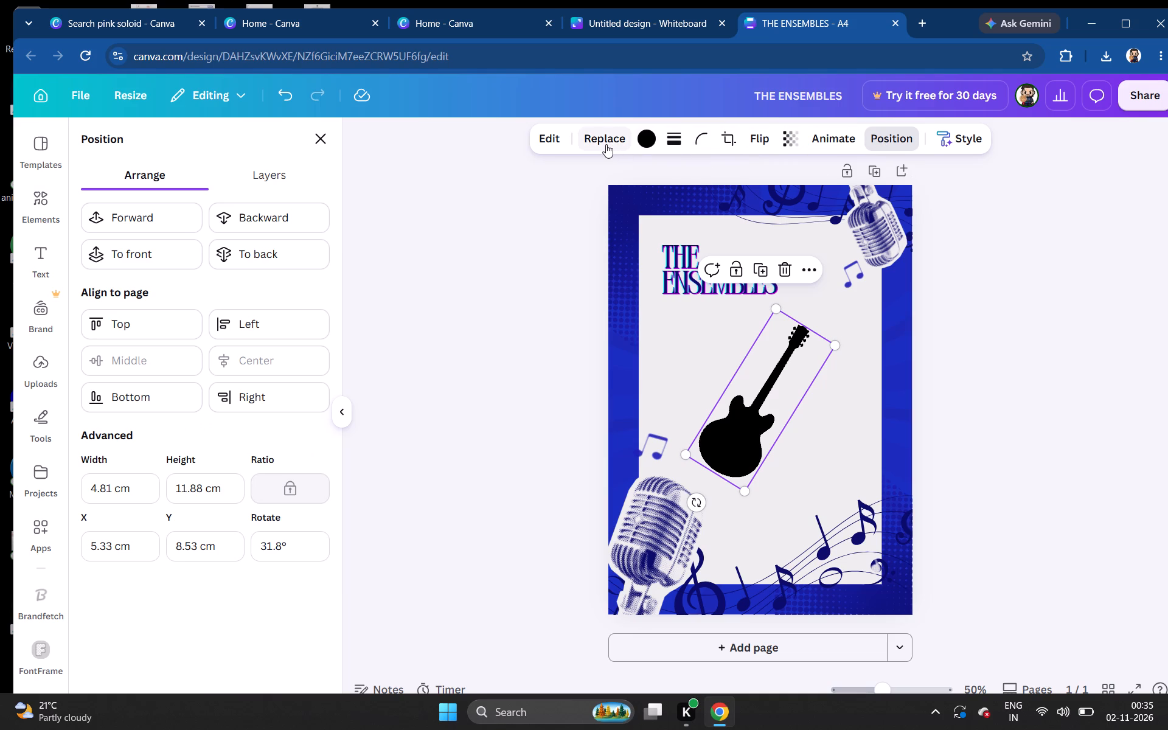
{"action": "left_click", "coordinate": [549, 137]}
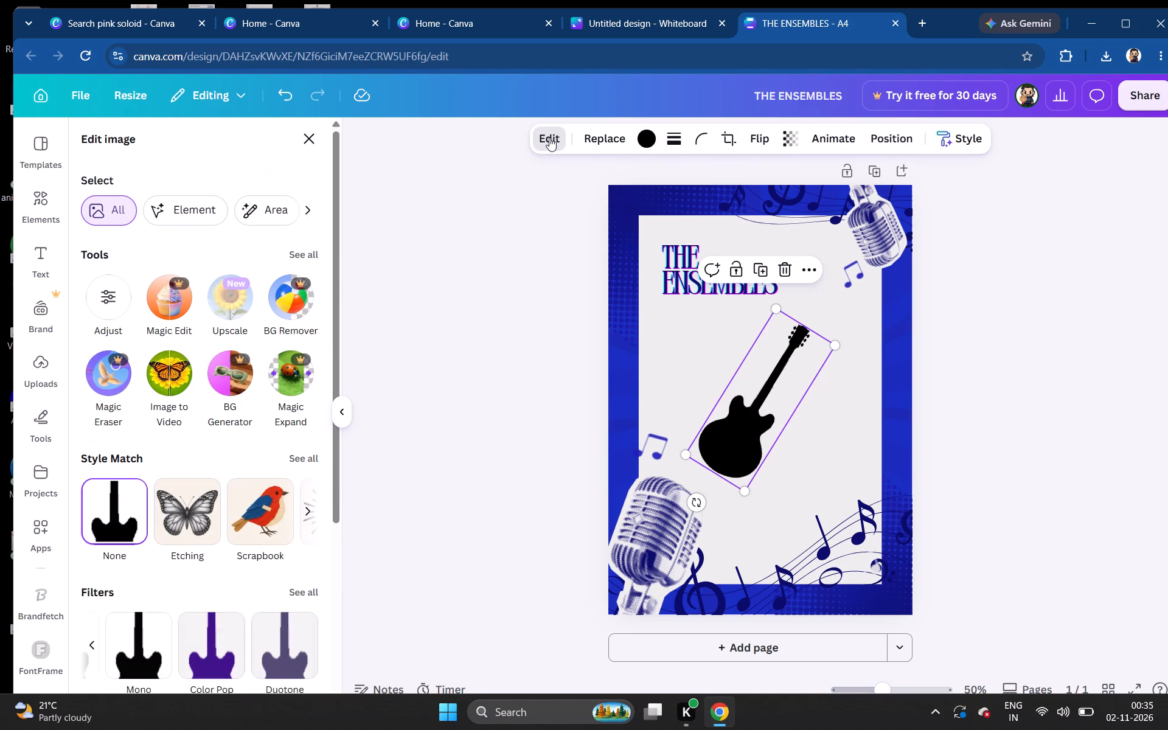
{"action": "left_click", "coordinate": [238, 299]}
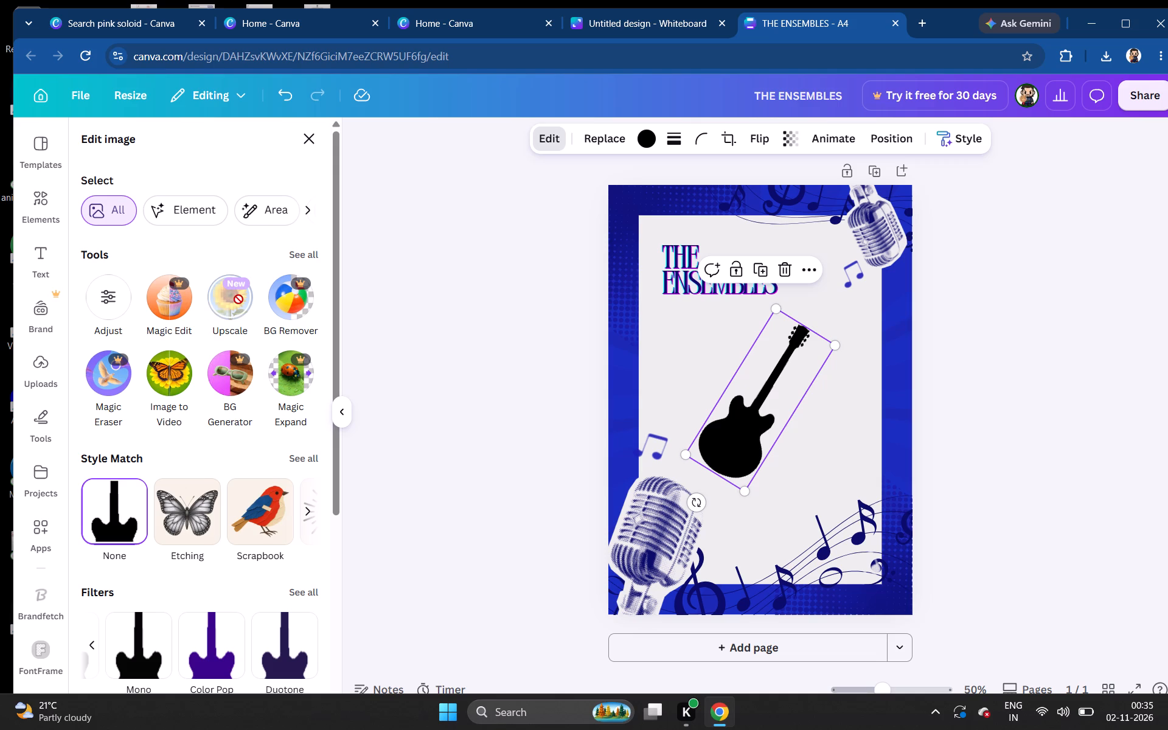
{"action": "scroll", "coordinate": [223, 470], "scroll_direction": "down", "scroll_amount": 3}
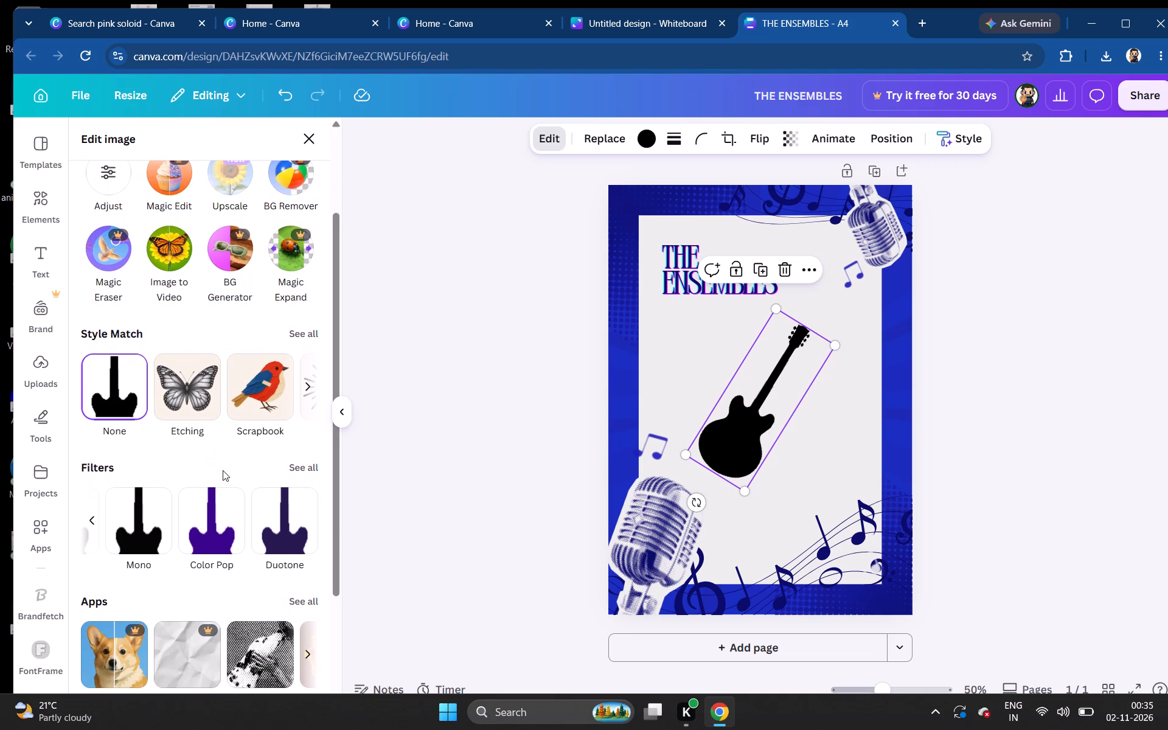
{"action": "scroll", "coordinate": [223, 470], "scroll_direction": "down", "scroll_amount": 1}
{"action": "left_click", "coordinate": [301, 445]}
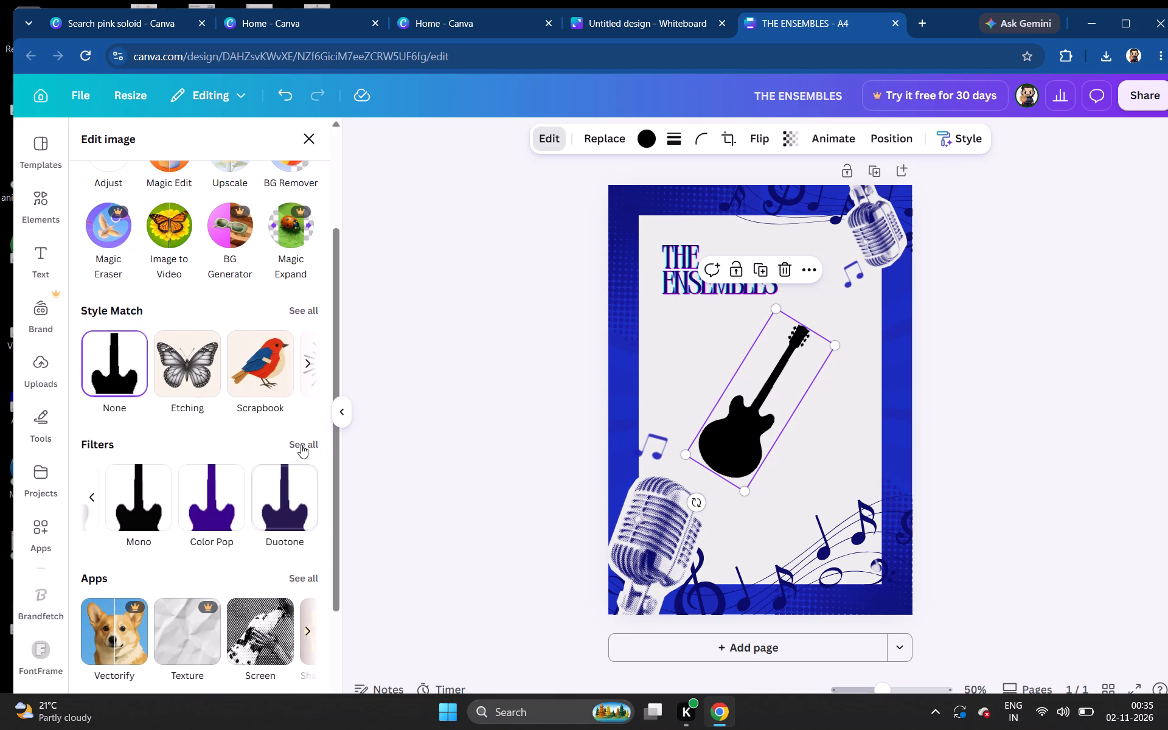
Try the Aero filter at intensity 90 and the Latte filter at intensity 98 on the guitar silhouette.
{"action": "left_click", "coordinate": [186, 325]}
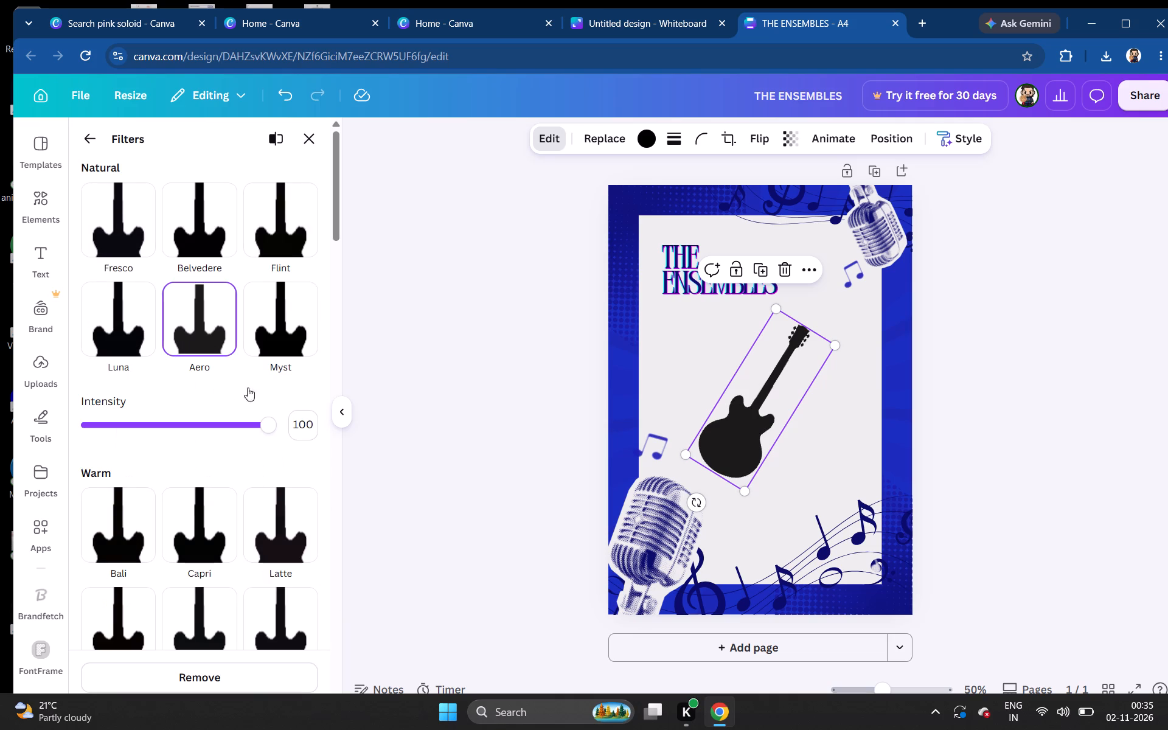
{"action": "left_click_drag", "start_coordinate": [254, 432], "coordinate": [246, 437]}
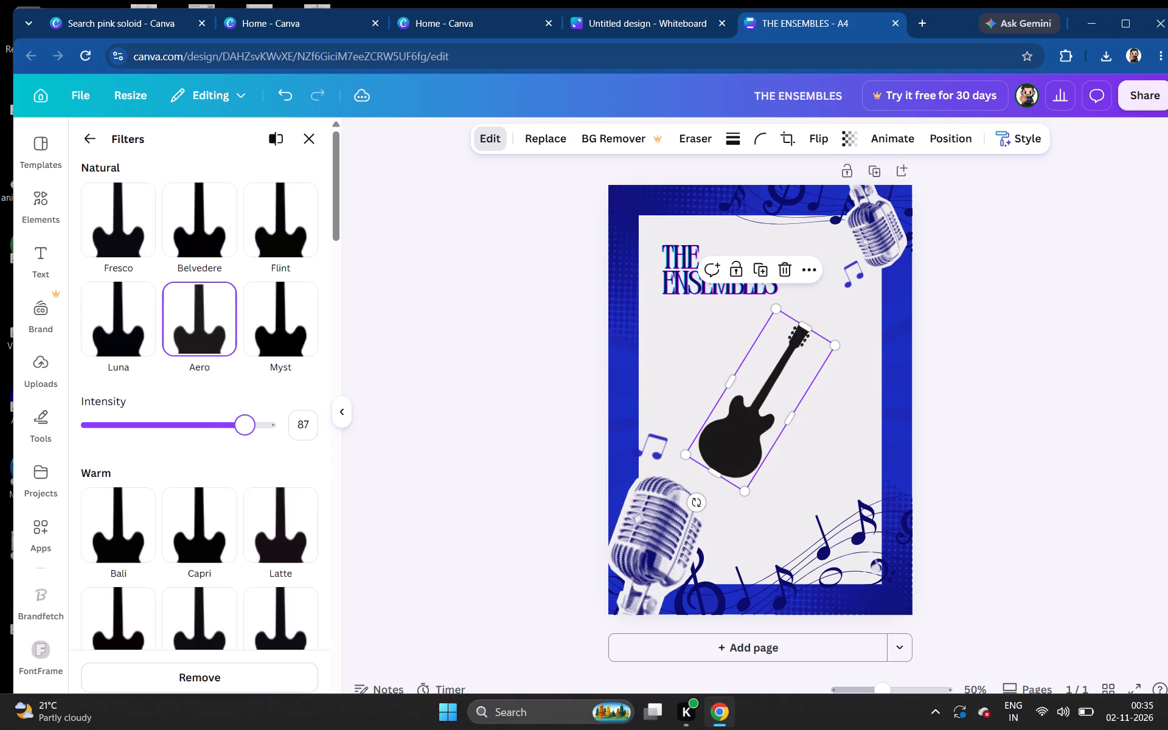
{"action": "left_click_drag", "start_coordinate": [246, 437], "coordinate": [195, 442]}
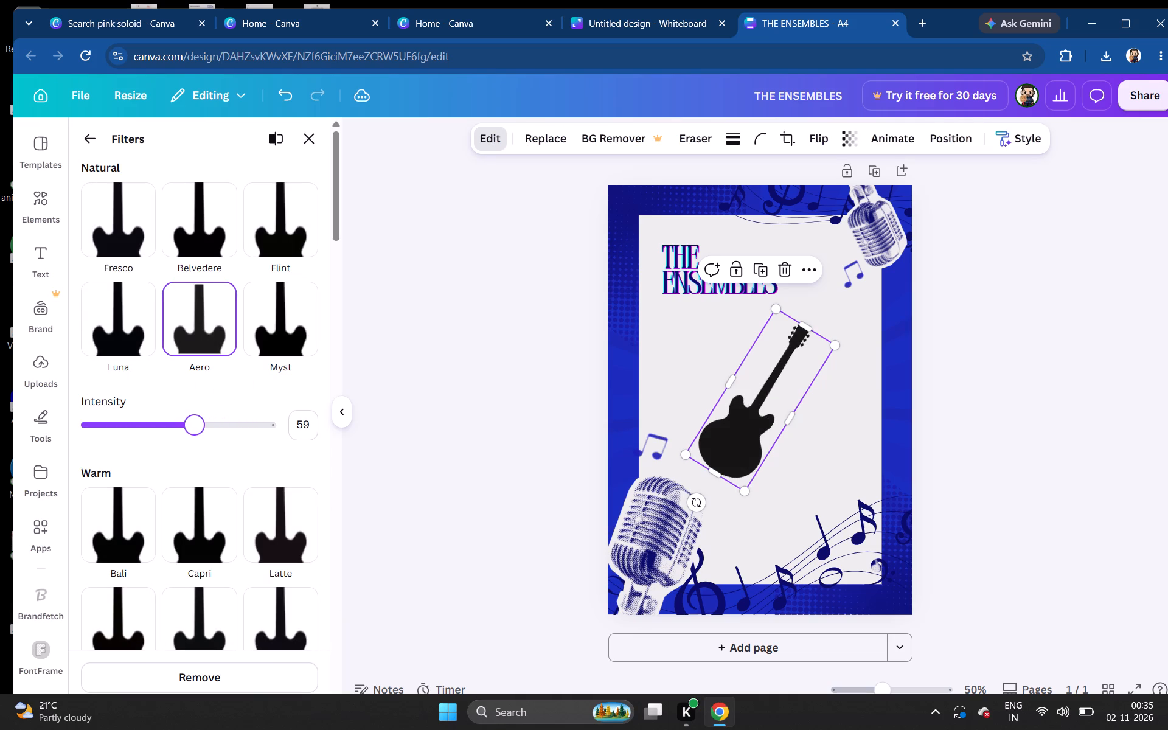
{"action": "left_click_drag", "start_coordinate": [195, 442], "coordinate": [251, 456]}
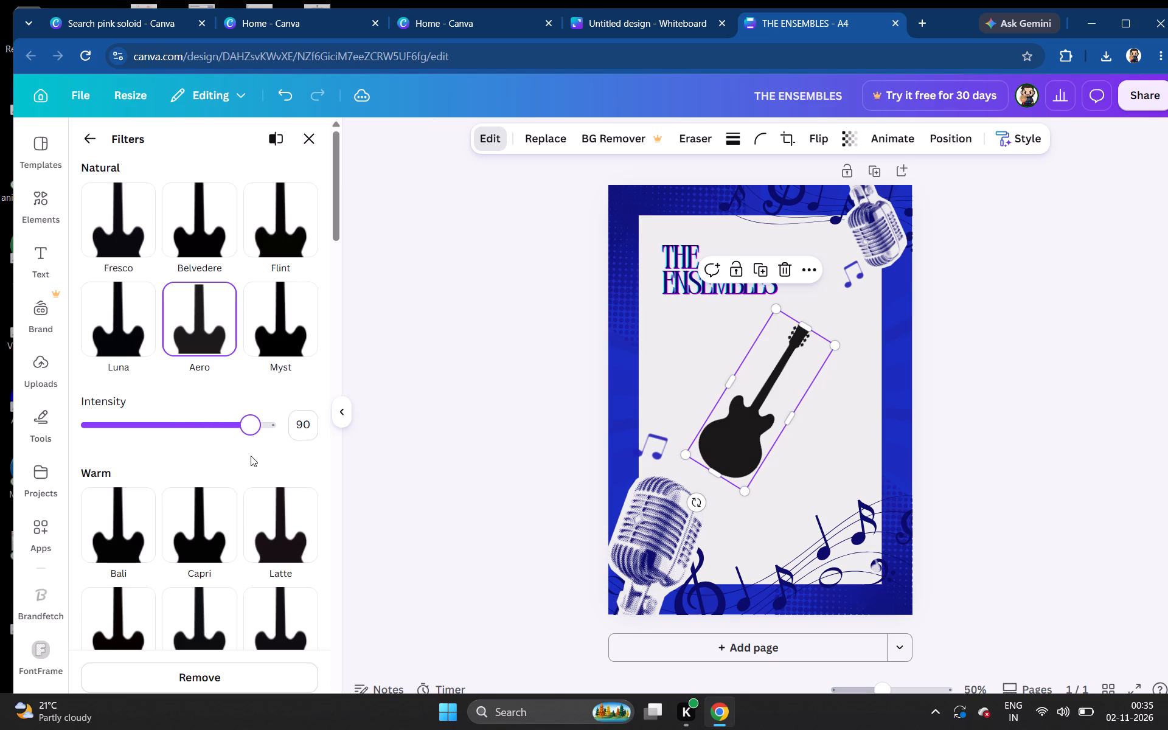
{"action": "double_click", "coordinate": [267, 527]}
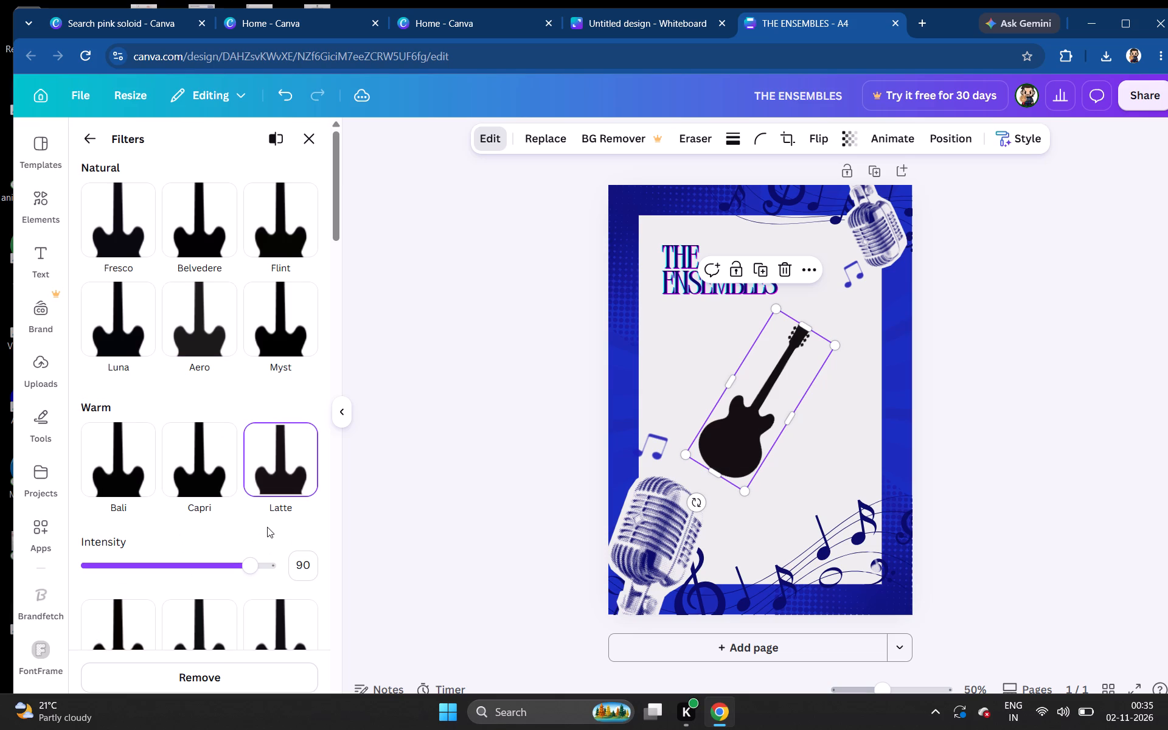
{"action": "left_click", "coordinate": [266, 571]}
Browse the remaining filters and apply the Sea Blue duotone filter to the guitar silhouette at intensity 92.
{"action": "scroll", "coordinate": [235, 566], "scroll_direction": "down", "scroll_amount": 3}
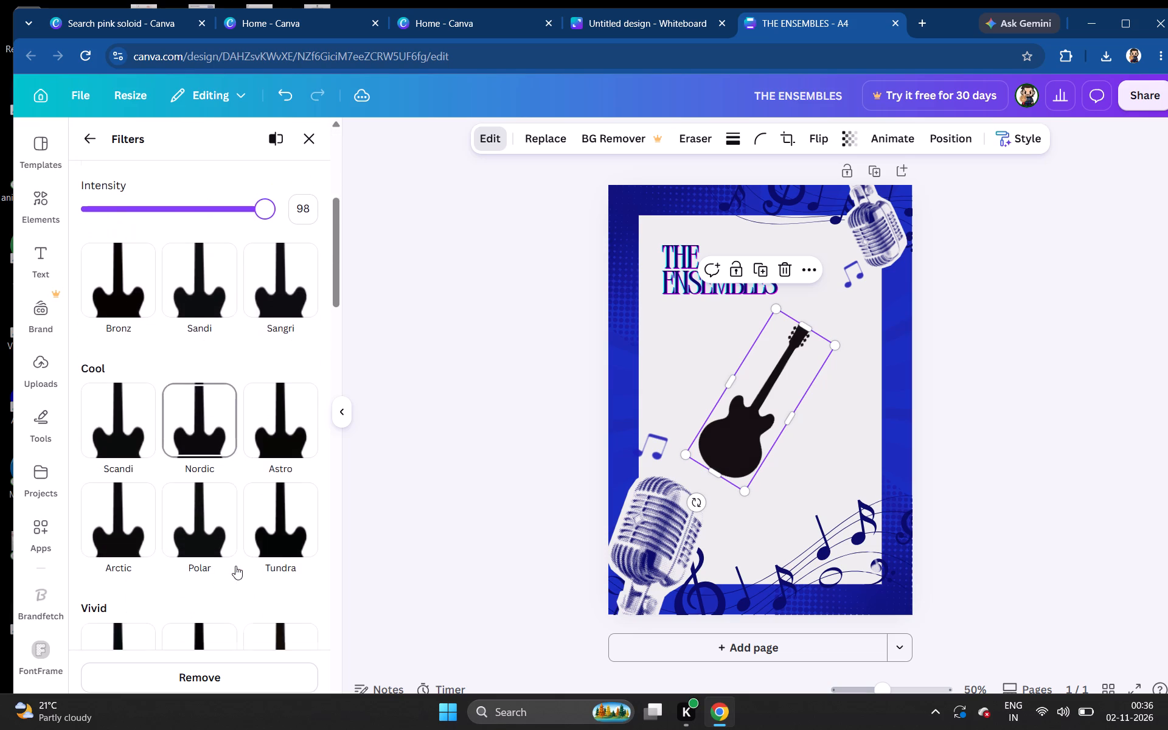
{"action": "scroll", "coordinate": [235, 566], "scroll_direction": "down", "scroll_amount": 4}
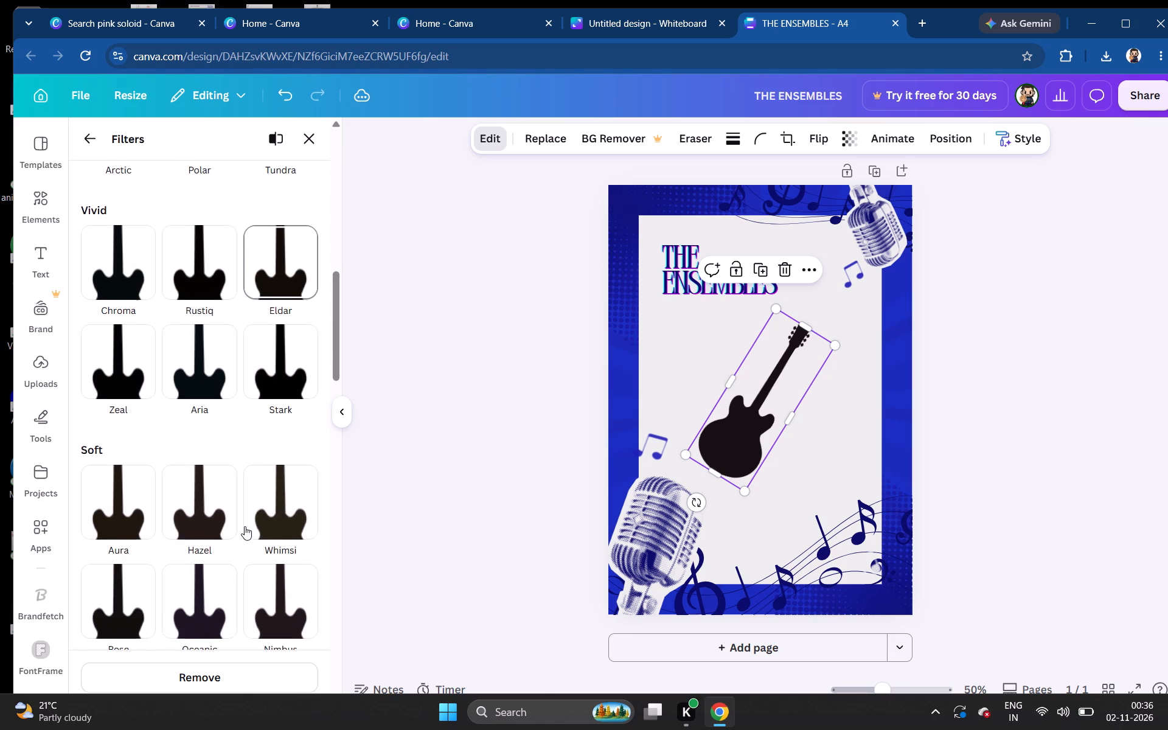
{"action": "scroll", "coordinate": [245, 526], "scroll_direction": "down", "scroll_amount": 3}
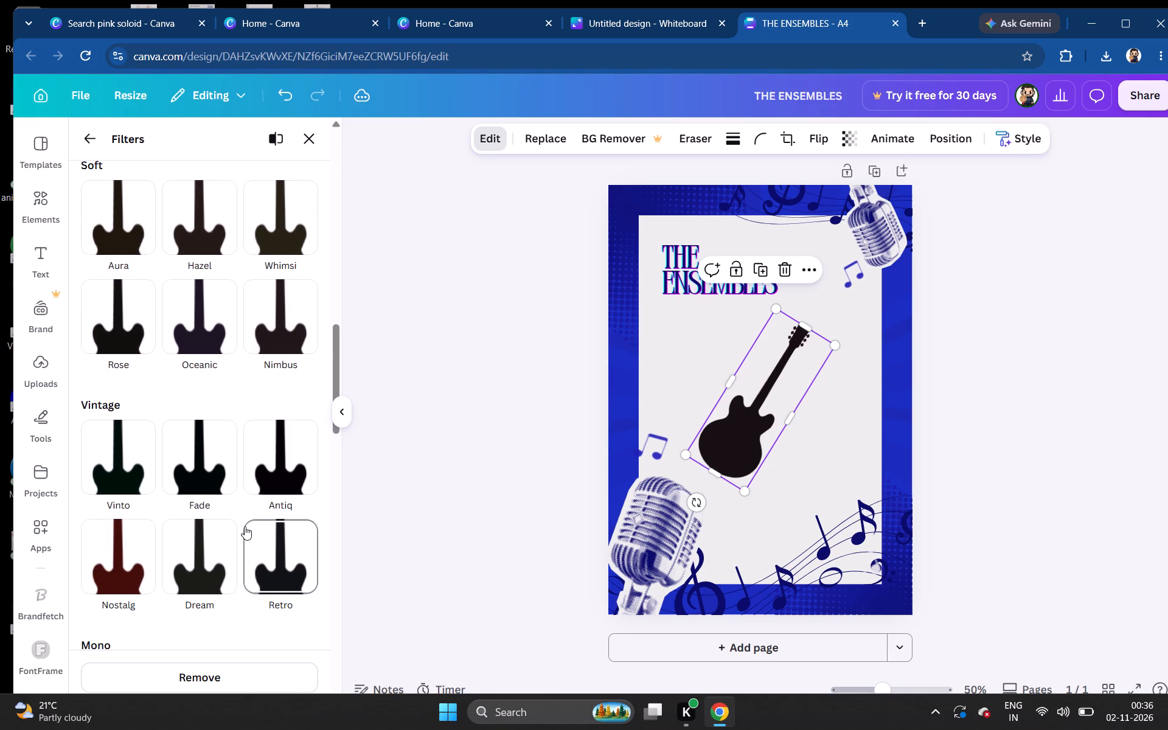
{"action": "scroll", "coordinate": [249, 532], "scroll_direction": "down", "scroll_amount": 1}
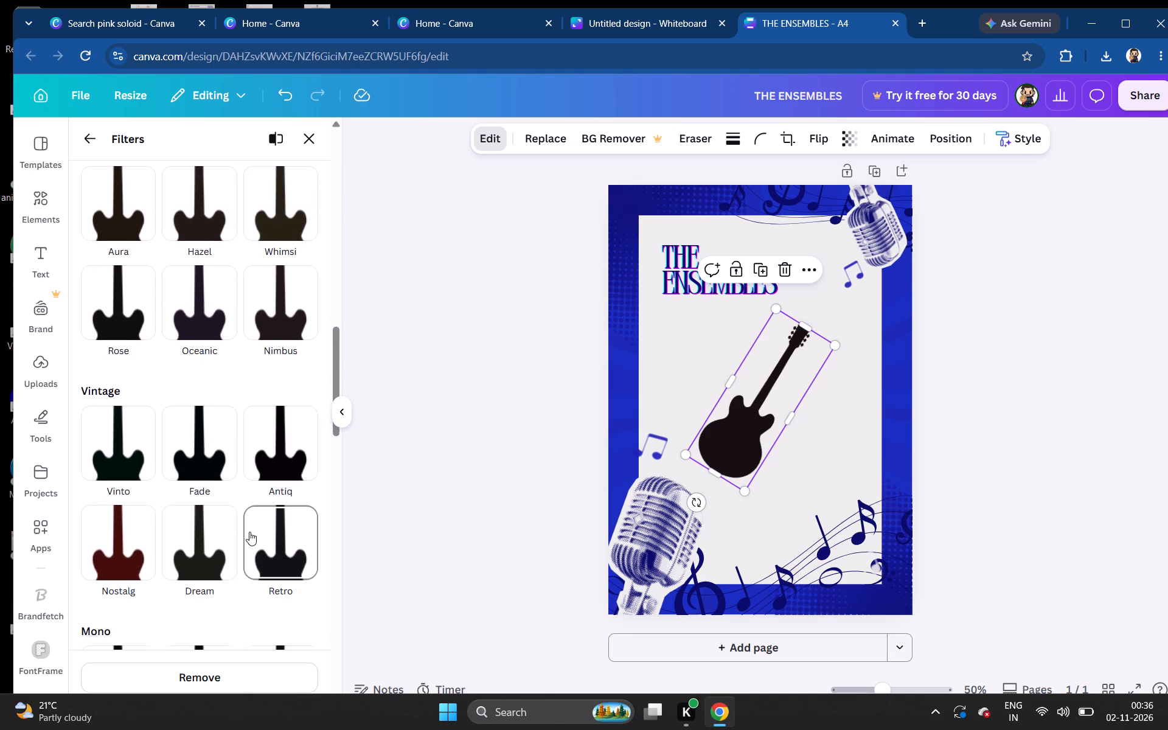
{"action": "scroll", "coordinate": [249, 532], "scroll_direction": "down", "scroll_amount": 4}
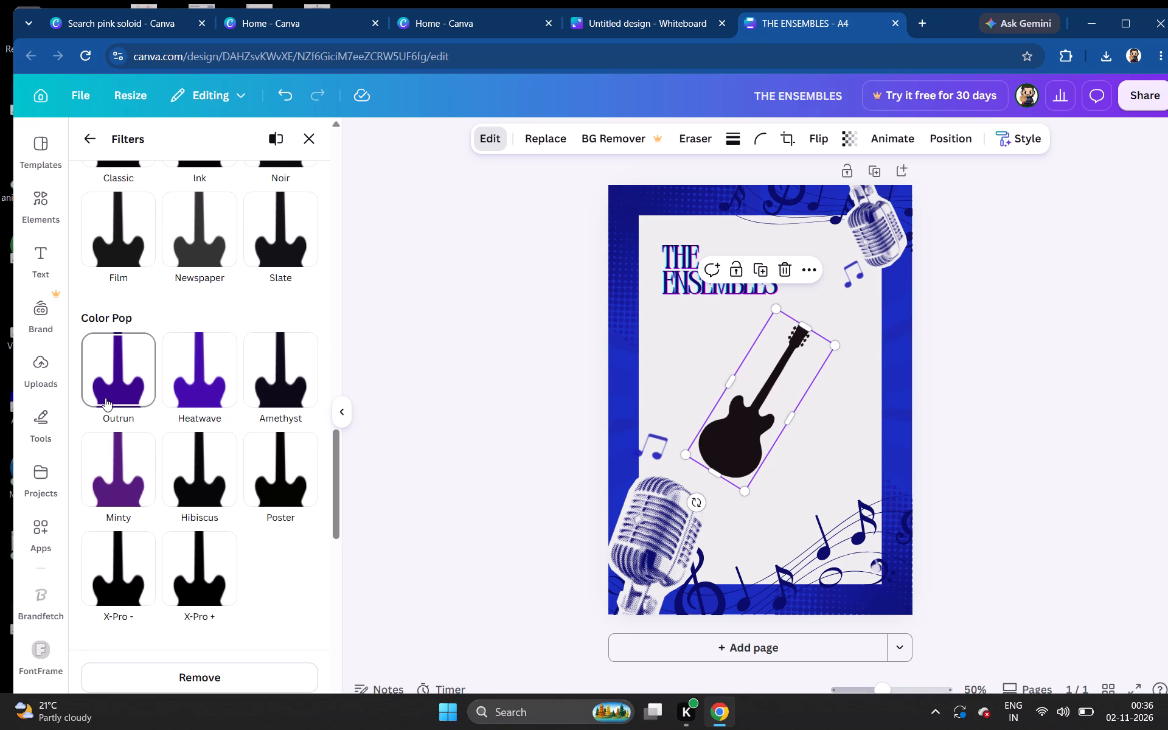
{"action": "scroll", "coordinate": [105, 398], "scroll_direction": "down", "scroll_amount": 4}
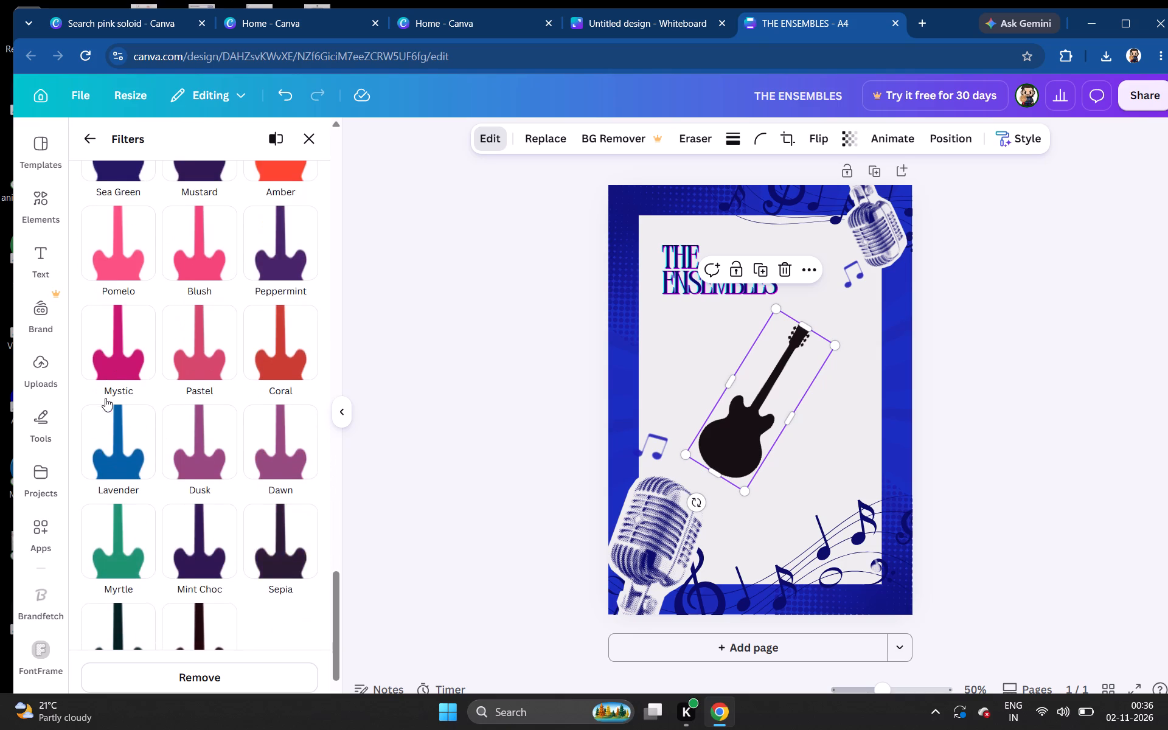
{"action": "scroll", "coordinate": [105, 398], "scroll_direction": "up", "scroll_amount": 3}
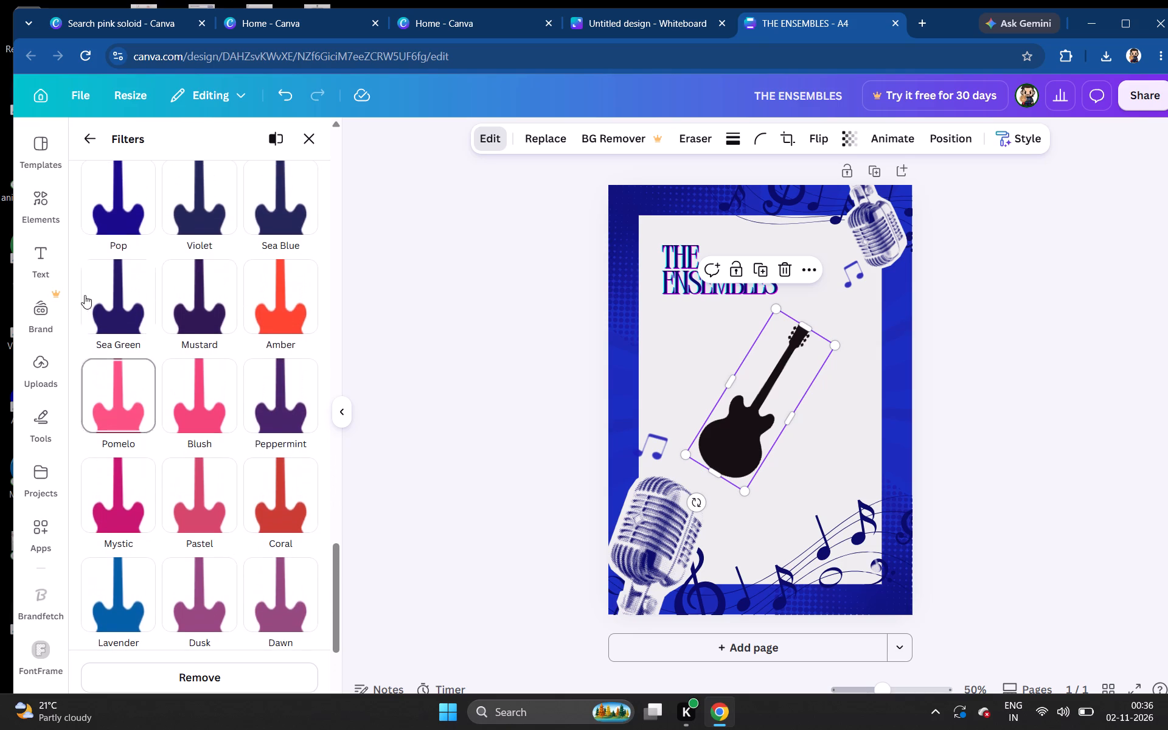
{"action": "left_click", "coordinate": [275, 215]}
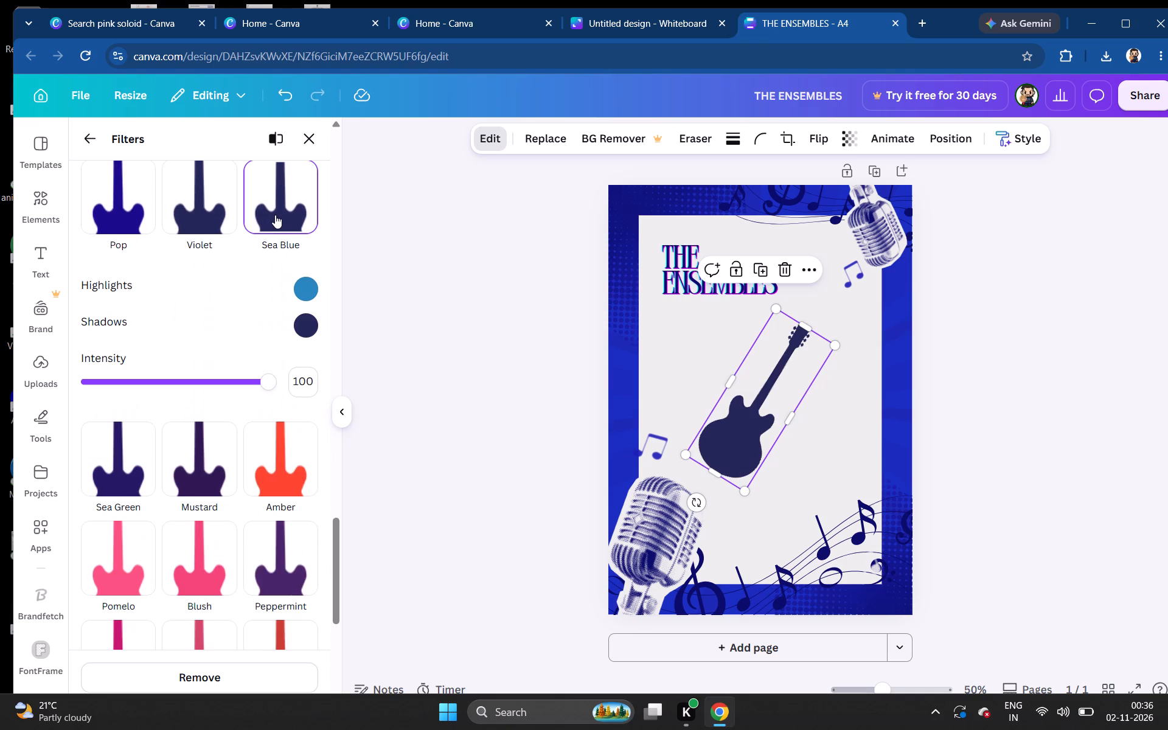
{"action": "left_click", "coordinate": [255, 389]}
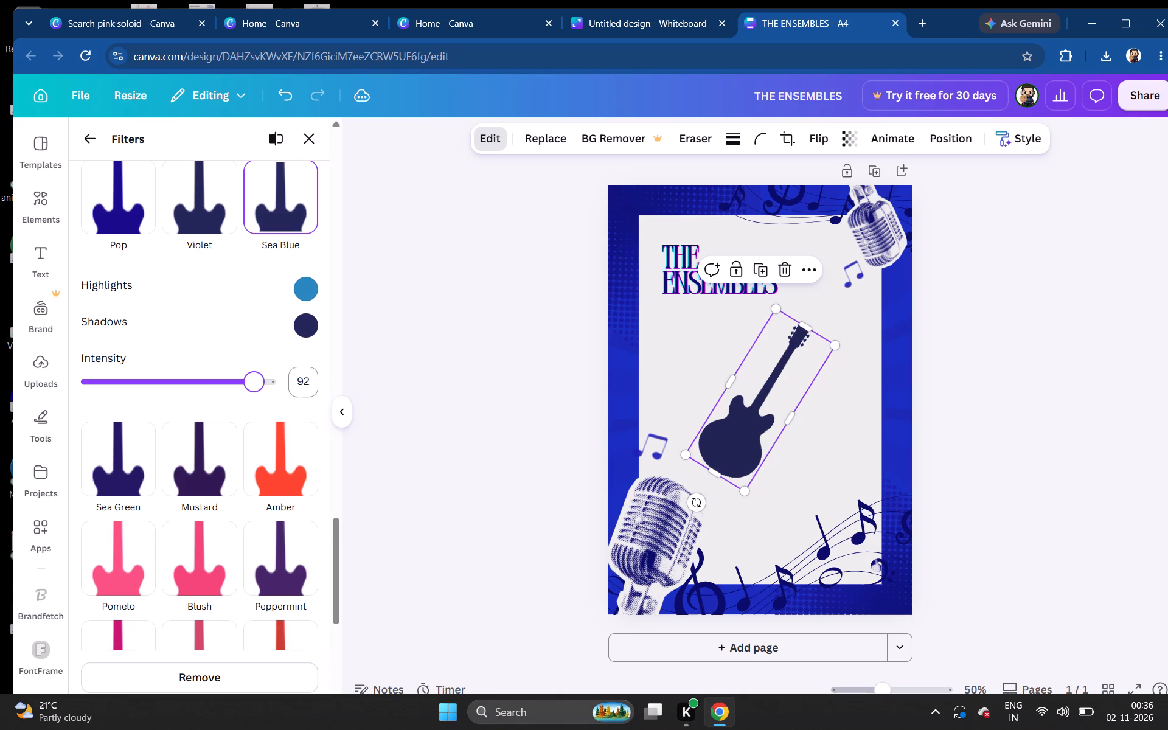
{"action": "left_click", "coordinate": [437, 392]}
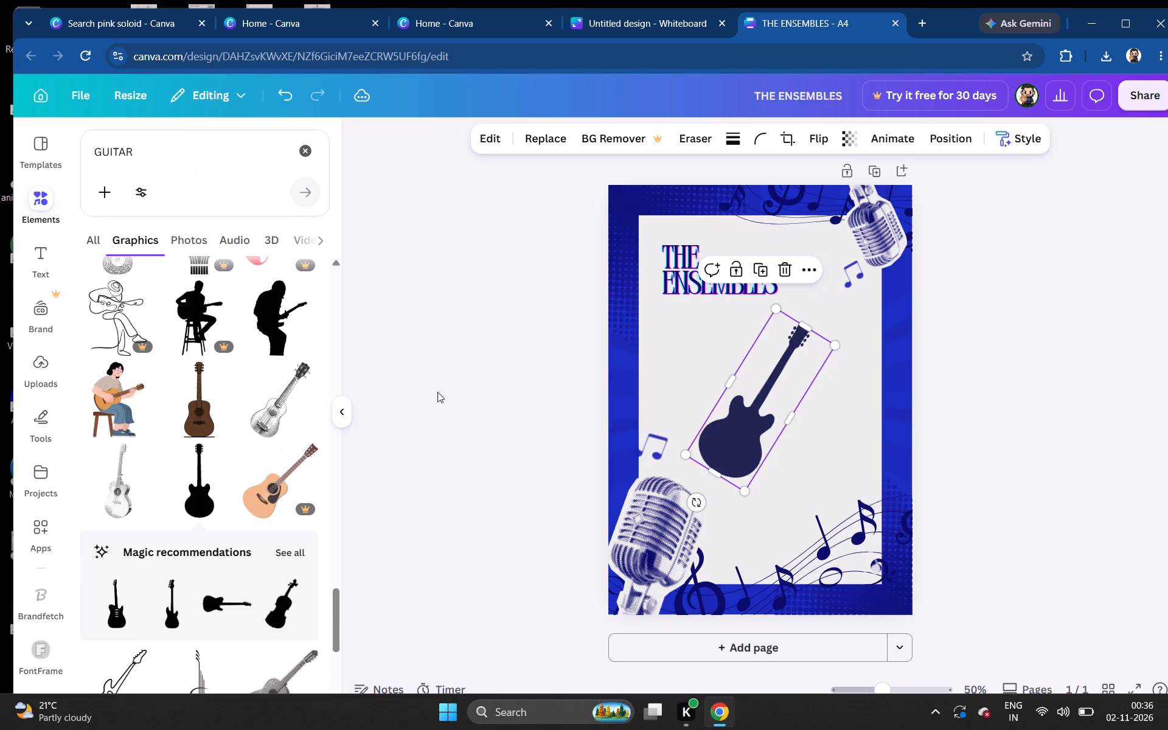
{"action": "left_click", "coordinate": [673, 333]}
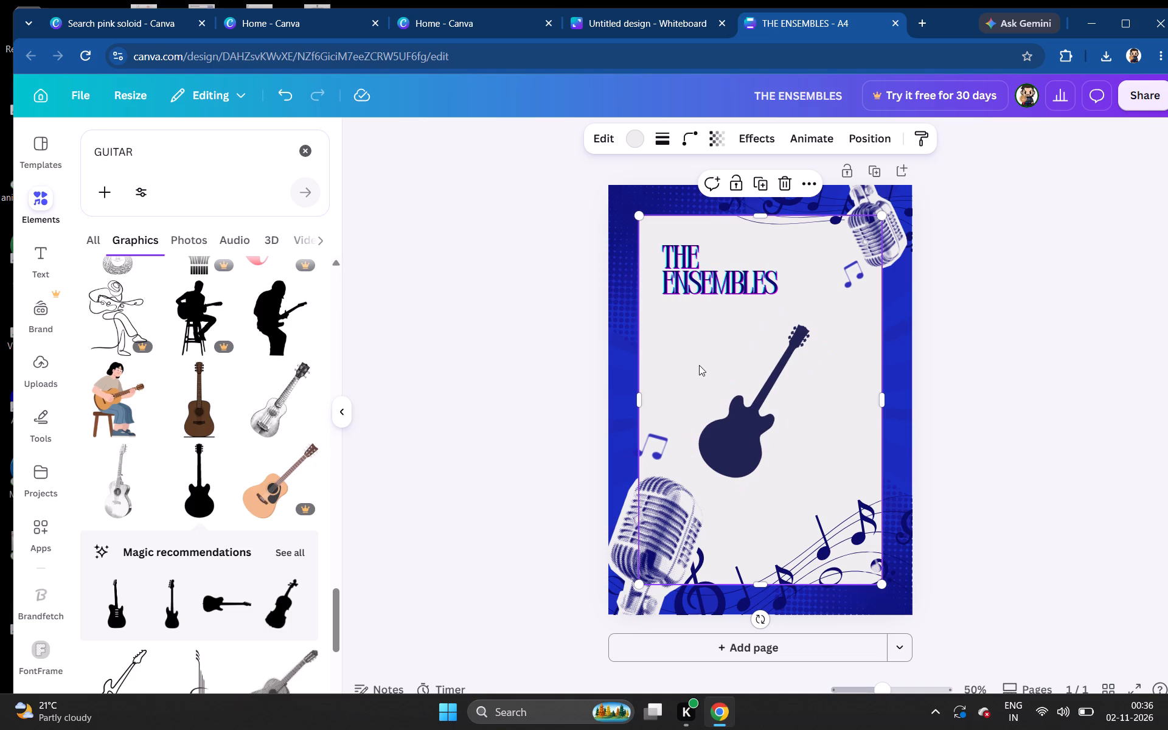
Replace the elements search with a search for "TREBLE".
{"action": "left_click", "coordinate": [302, 156]}
{"action": "type", "text": "TREBLE"}
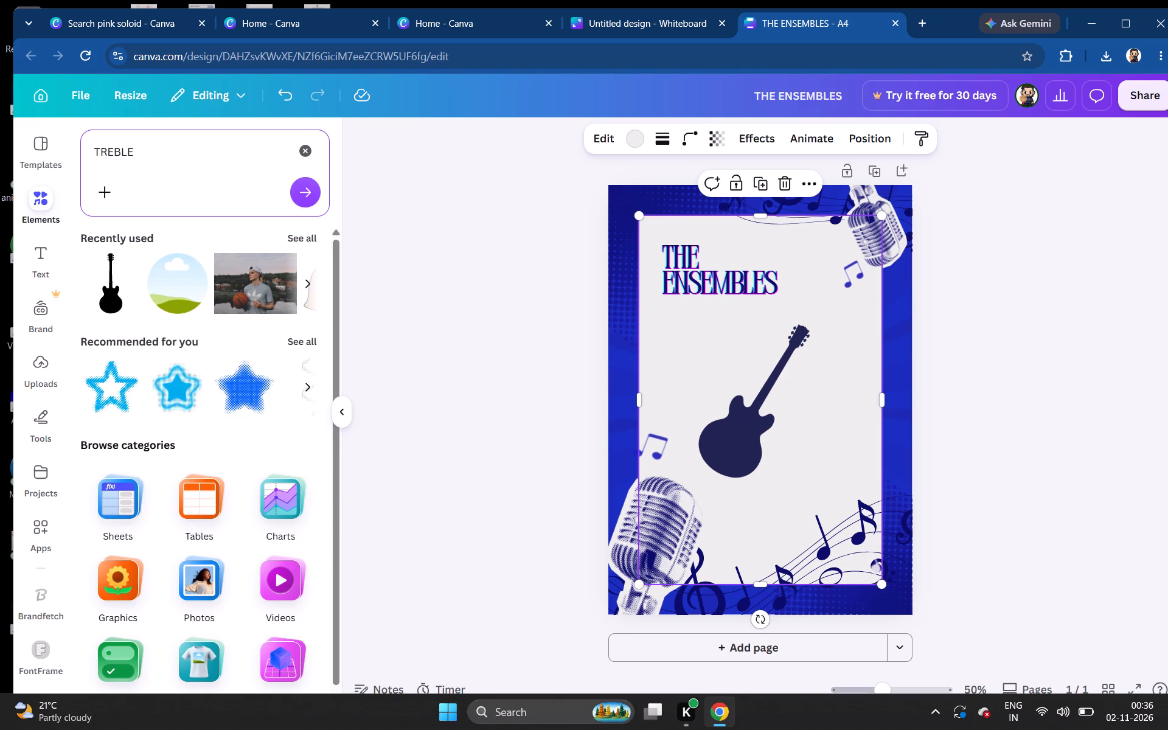
{"action": "left_click", "coordinate": [302, 196]}
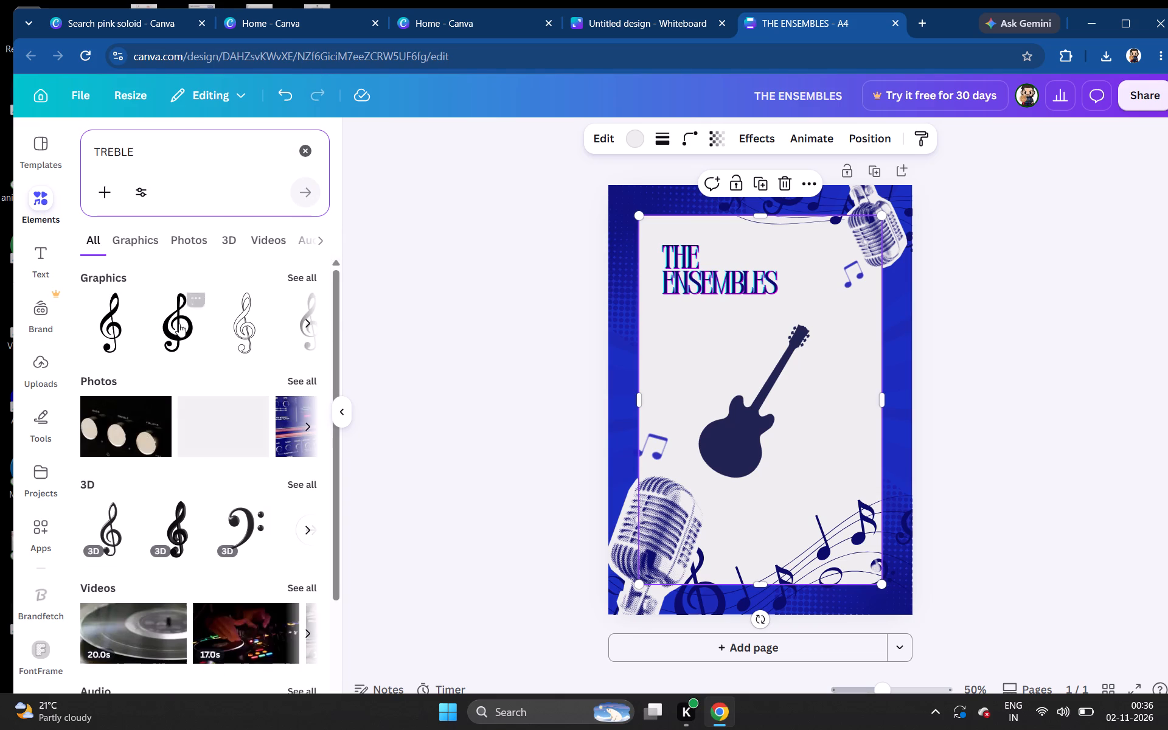
Add the bold solid black treble clef graphic to the page, beside the guitar and below the heading.
{"action": "left_click", "coordinate": [178, 338]}
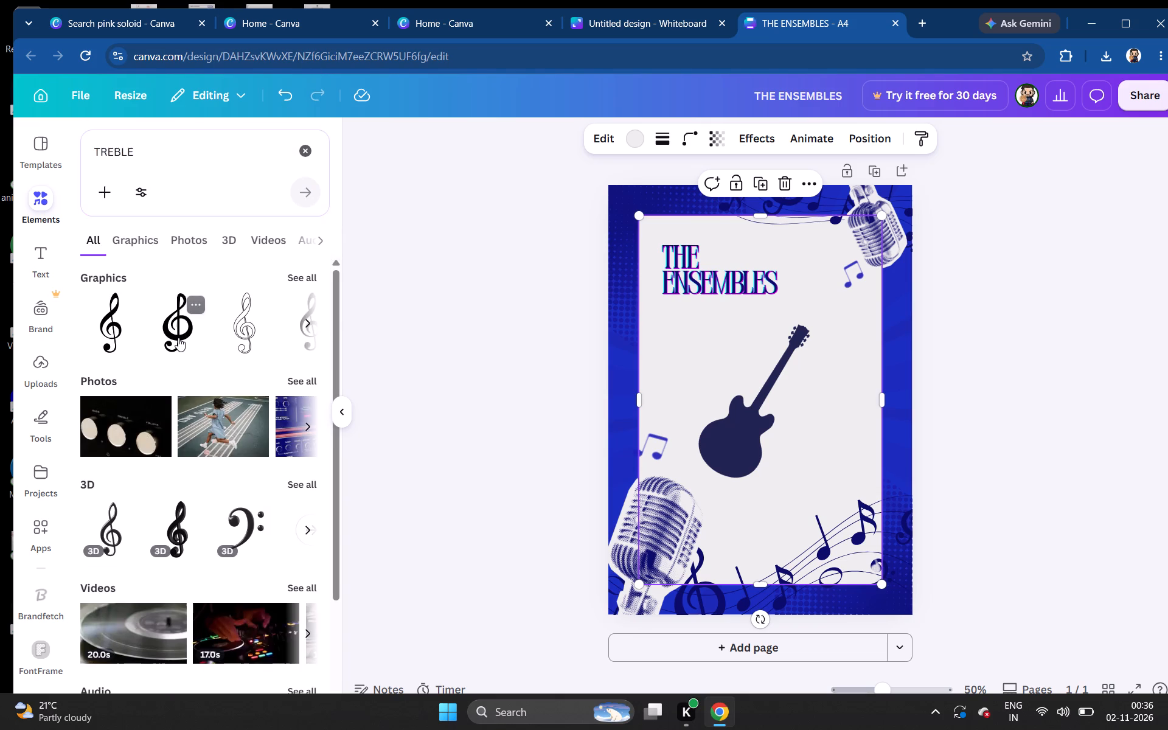
{"action": "scroll", "coordinate": [178, 335], "scroll_direction": "right", "scroll_amount": 1}
{"action": "left_click_drag", "start_coordinate": [178, 335], "coordinate": [210, 332]}
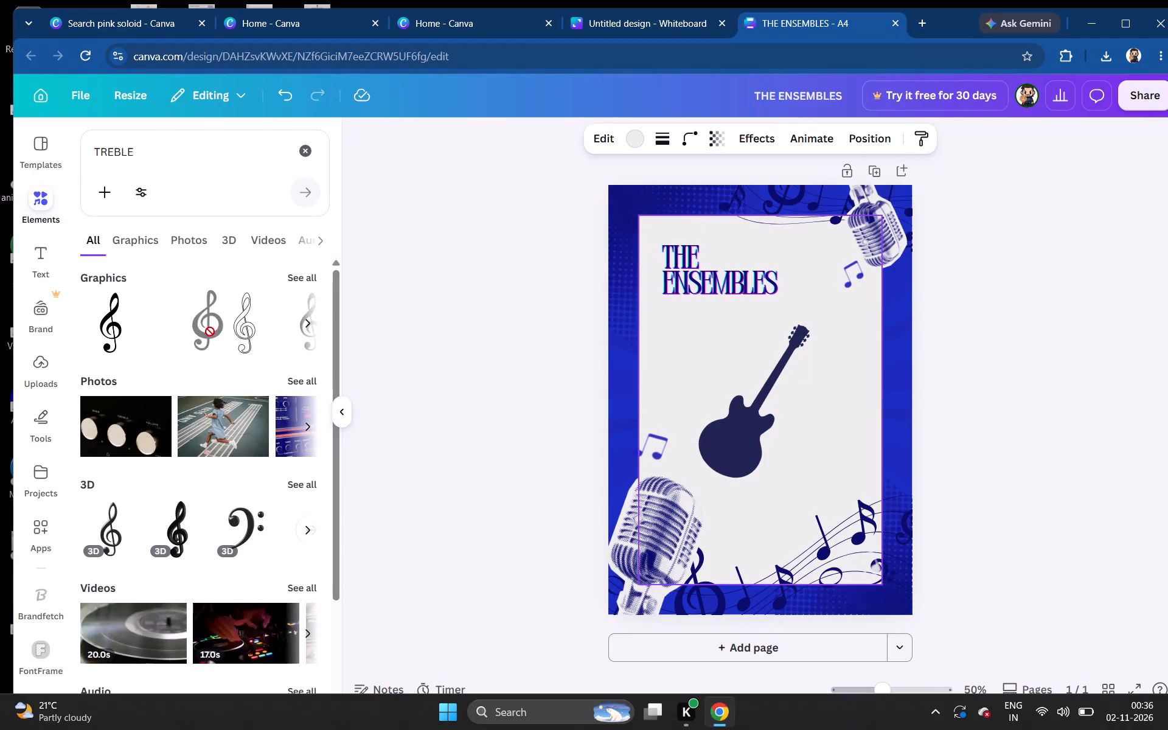
{"action": "scroll", "coordinate": [210, 332], "scroll_direction": "right", "scroll_amount": 2}
{"action": "left_click_drag", "start_coordinate": [210, 332], "coordinate": [689, 327]}
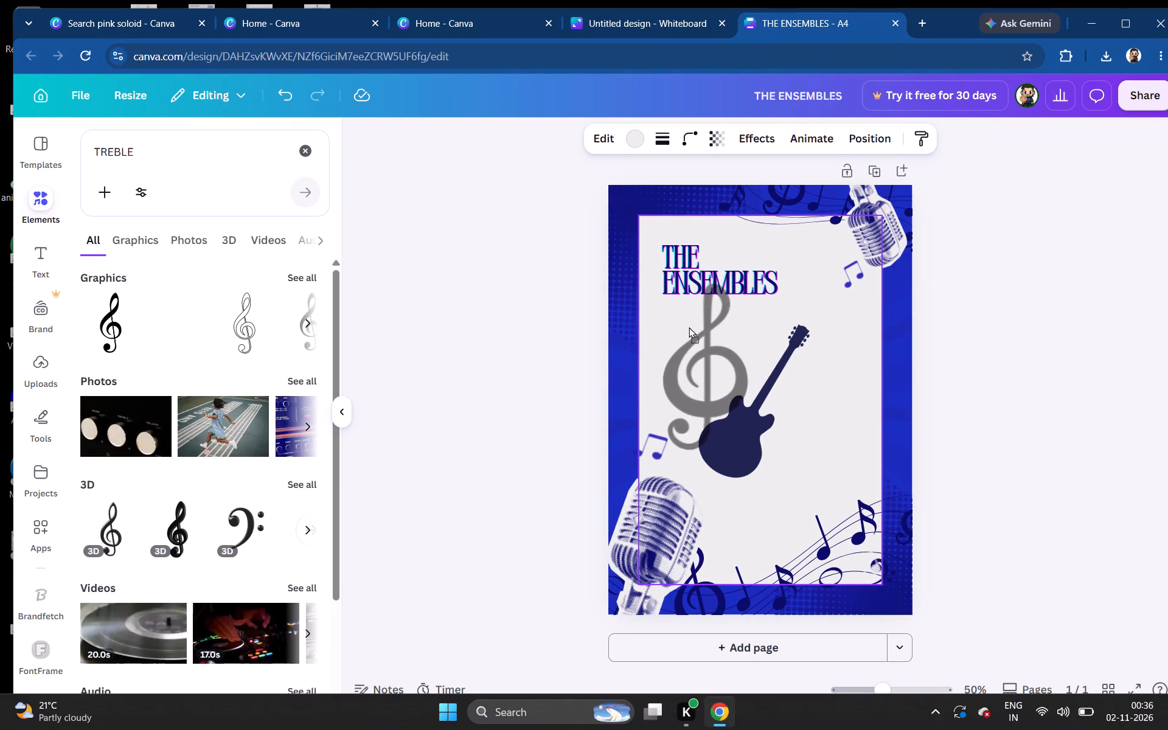
{"action": "left_click_drag", "start_coordinate": [689, 327], "coordinate": [669, 322]}
{"action": "scroll", "coordinate": [689, 327], "scroll_direction": "right", "scroll_amount": 2}
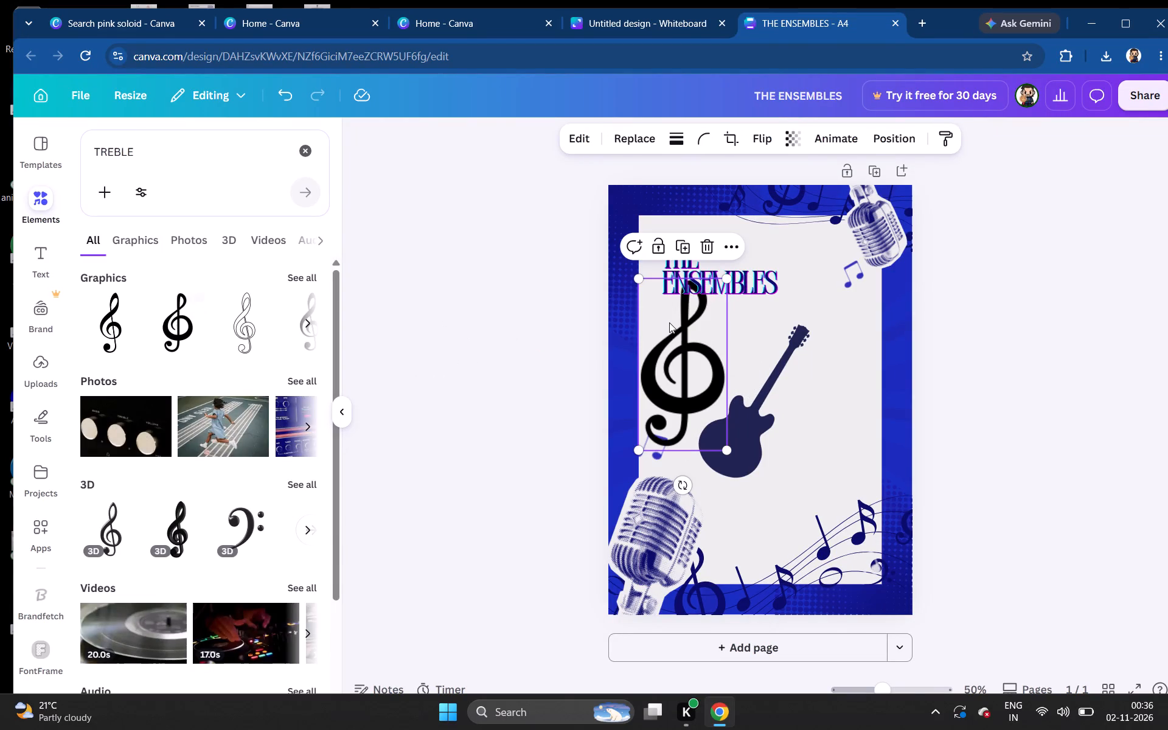
Shrink the treble clef to about 2.1 by 4.1 cm and place it just below the start of the word "ENSEMBLES".
{"action": "left_click_drag", "start_coordinate": [725, 448], "coordinate": [702, 389]}
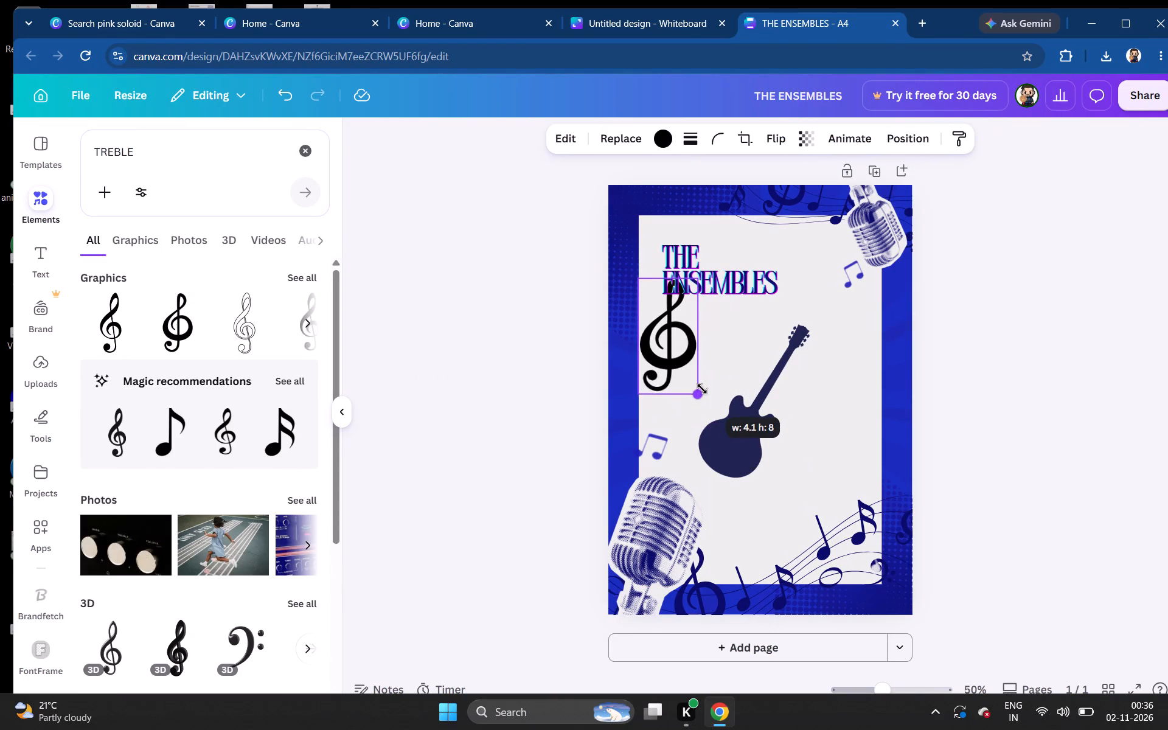
{"action": "left_click_drag", "start_coordinate": [702, 389], "coordinate": [659, 339]}
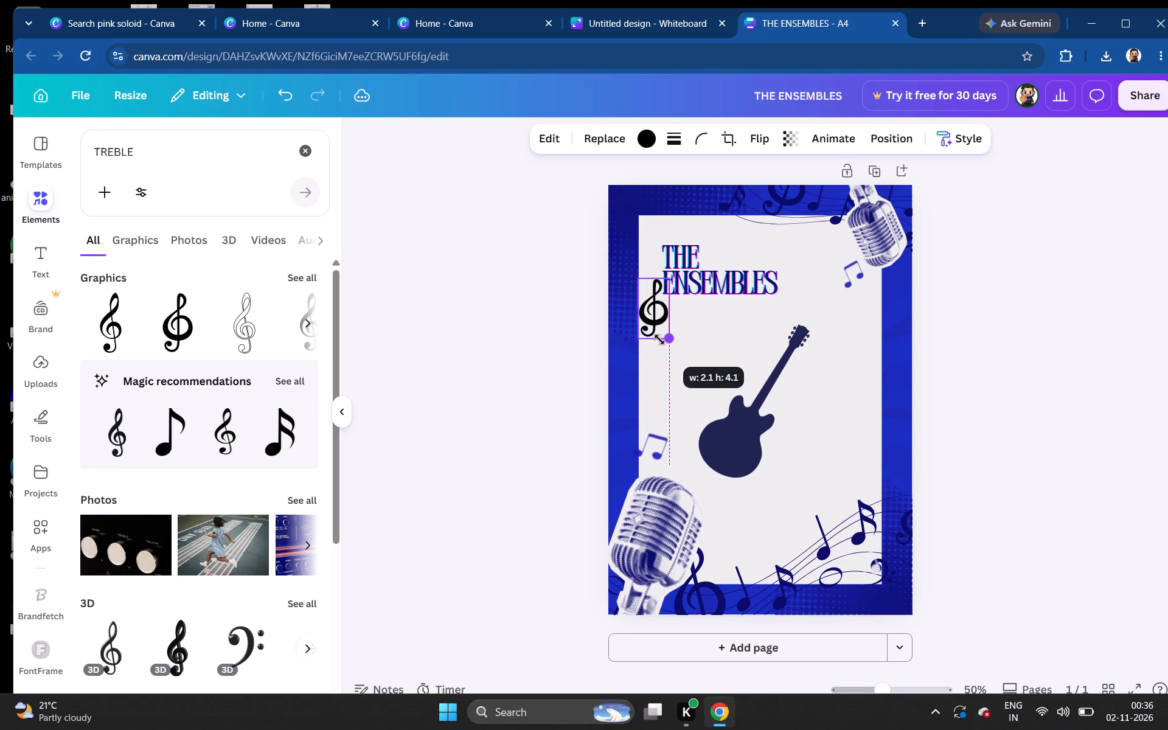
{"action": "left_click_drag", "start_coordinate": [659, 339], "coordinate": [659, 339]}
{"action": "left_click_drag", "start_coordinate": [650, 318], "coordinate": [655, 319]}
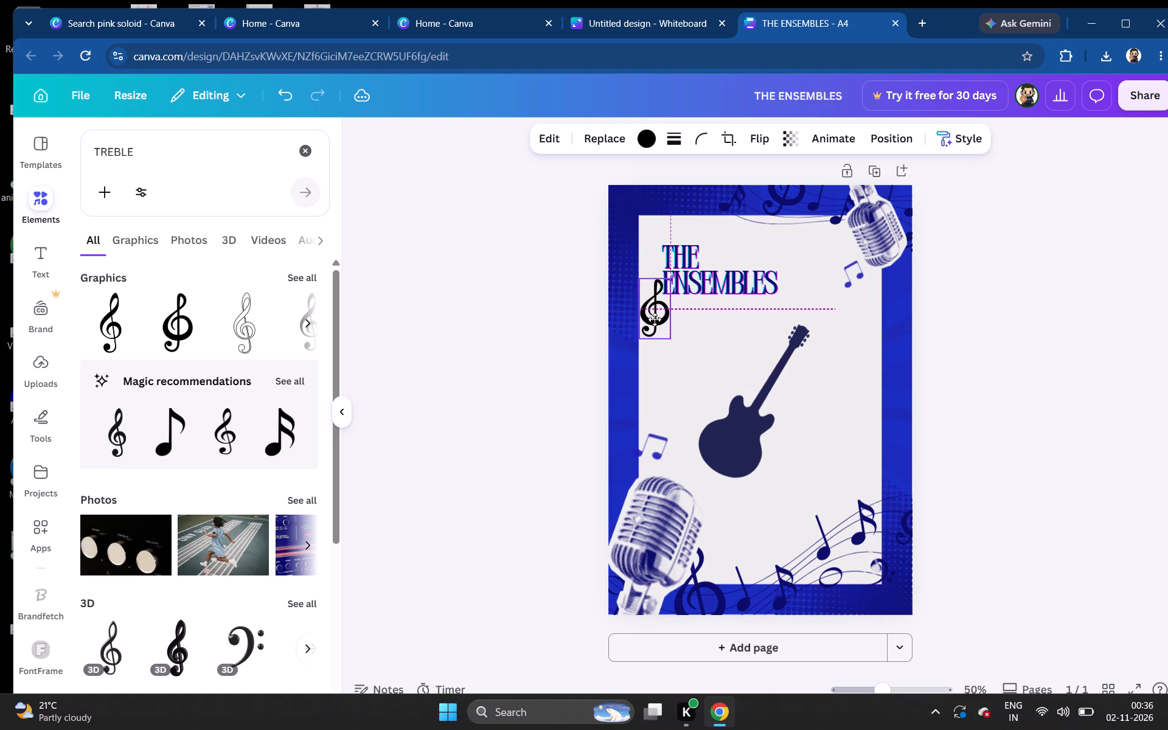
{"action": "left_click_drag", "start_coordinate": [655, 319], "coordinate": [676, 333]}
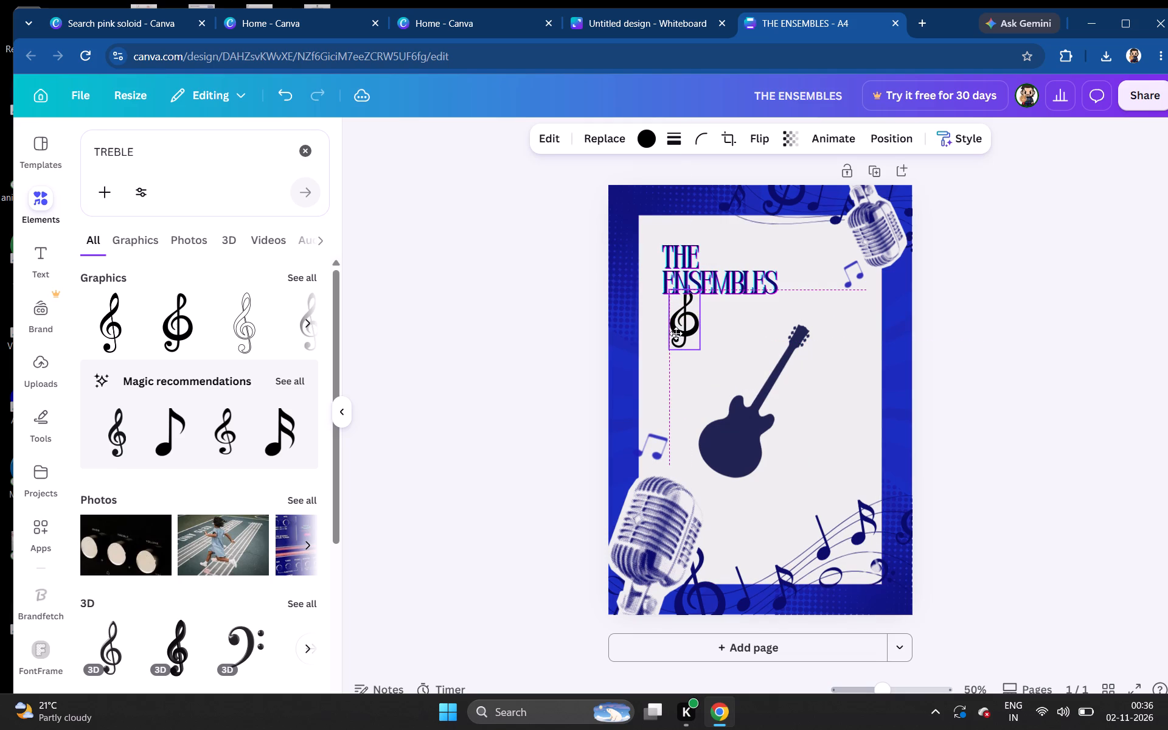
{"action": "left_click_drag", "start_coordinate": [676, 333], "coordinate": [675, 338]}
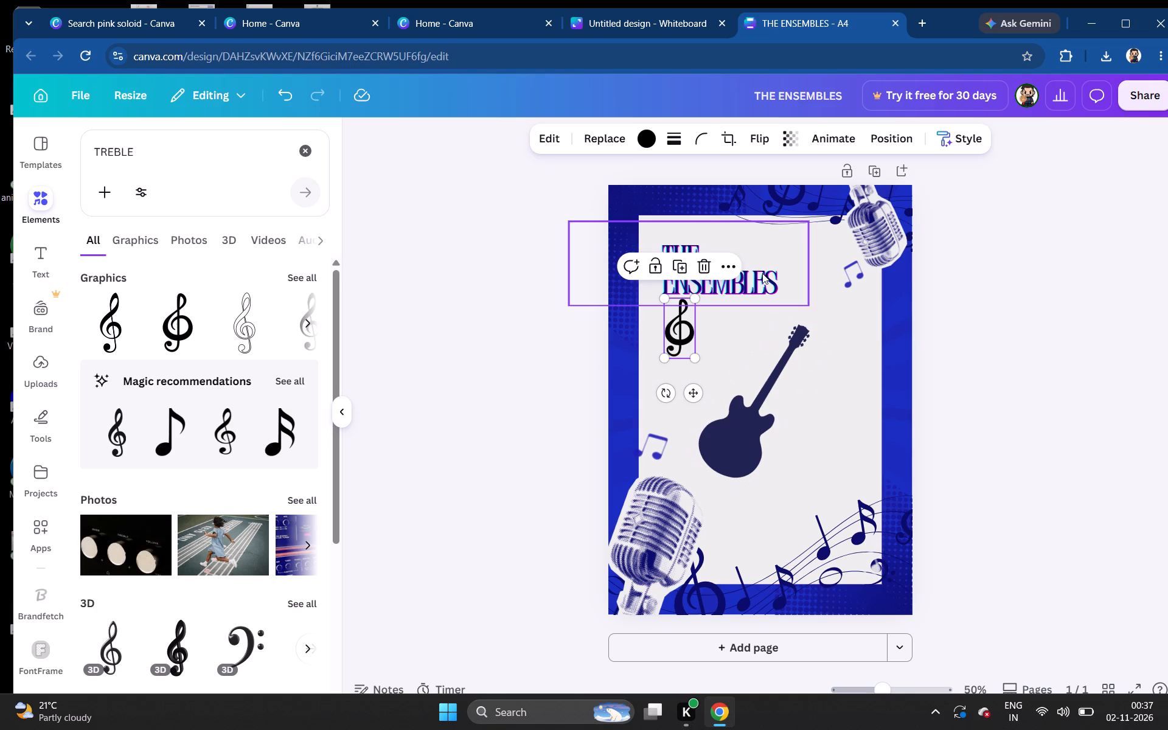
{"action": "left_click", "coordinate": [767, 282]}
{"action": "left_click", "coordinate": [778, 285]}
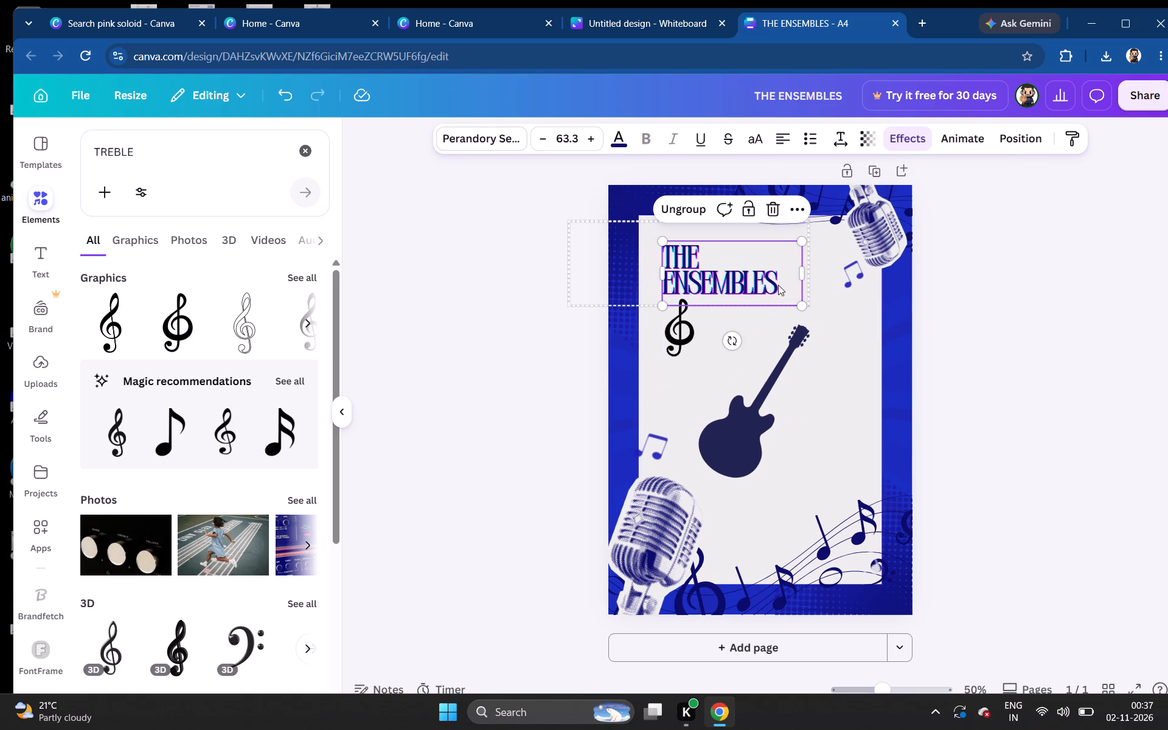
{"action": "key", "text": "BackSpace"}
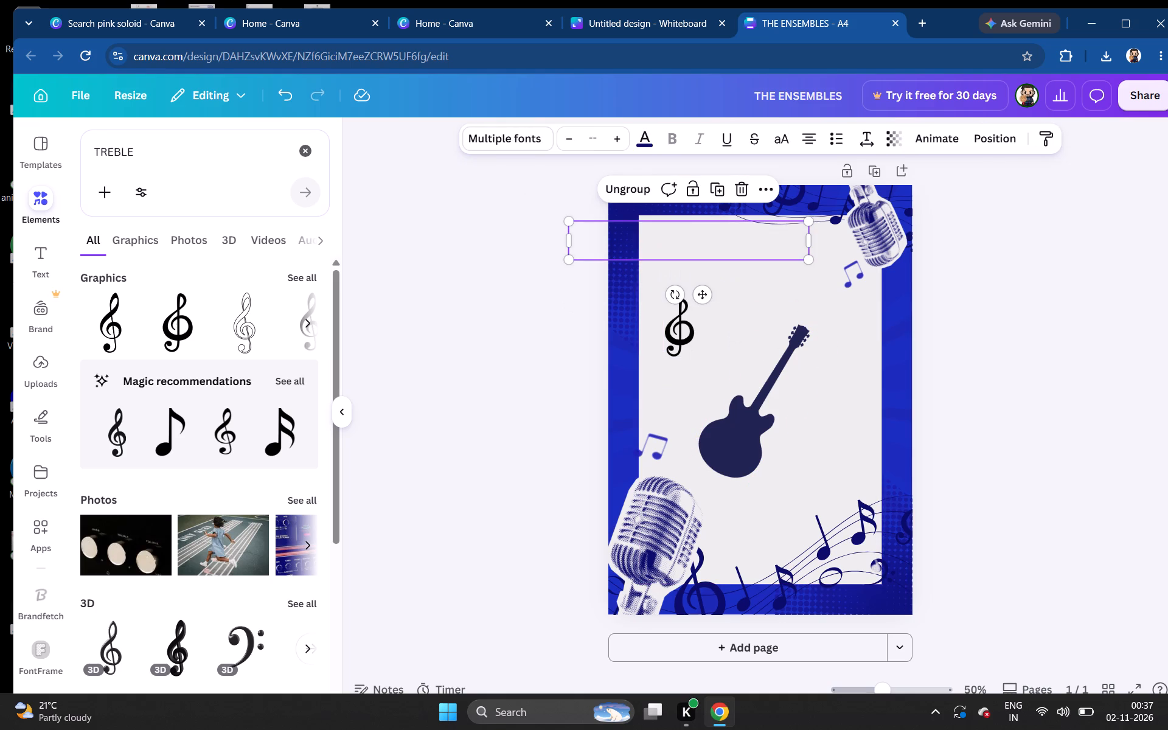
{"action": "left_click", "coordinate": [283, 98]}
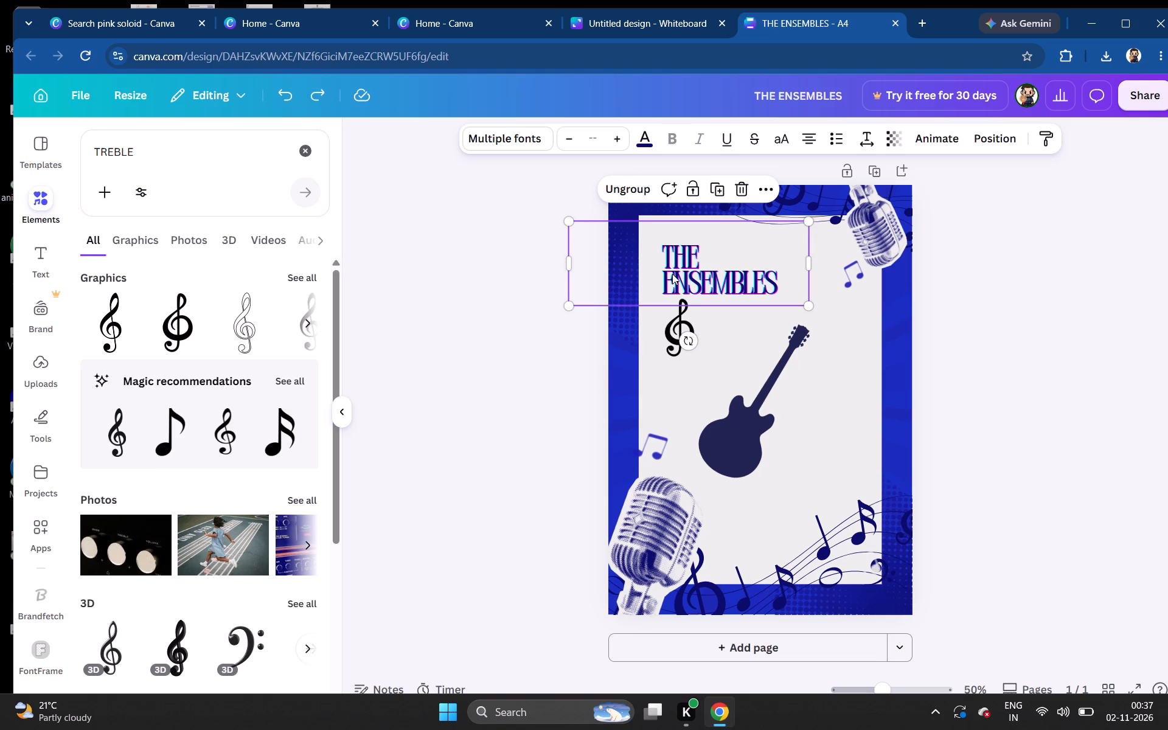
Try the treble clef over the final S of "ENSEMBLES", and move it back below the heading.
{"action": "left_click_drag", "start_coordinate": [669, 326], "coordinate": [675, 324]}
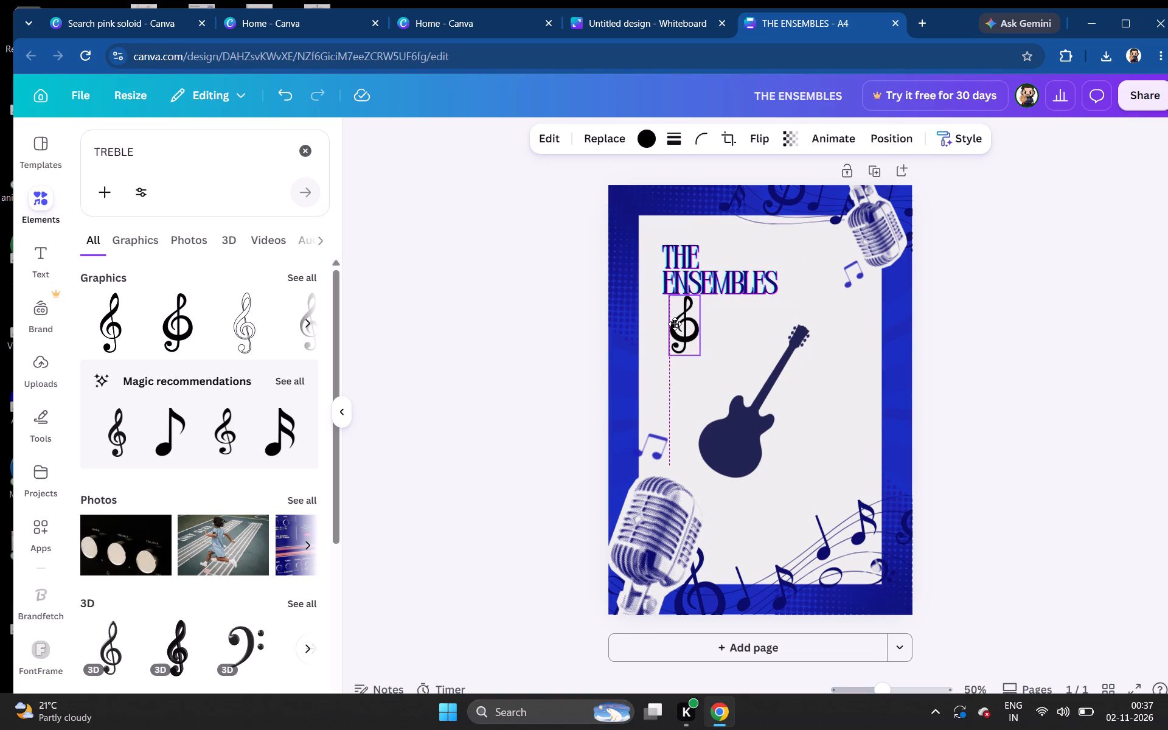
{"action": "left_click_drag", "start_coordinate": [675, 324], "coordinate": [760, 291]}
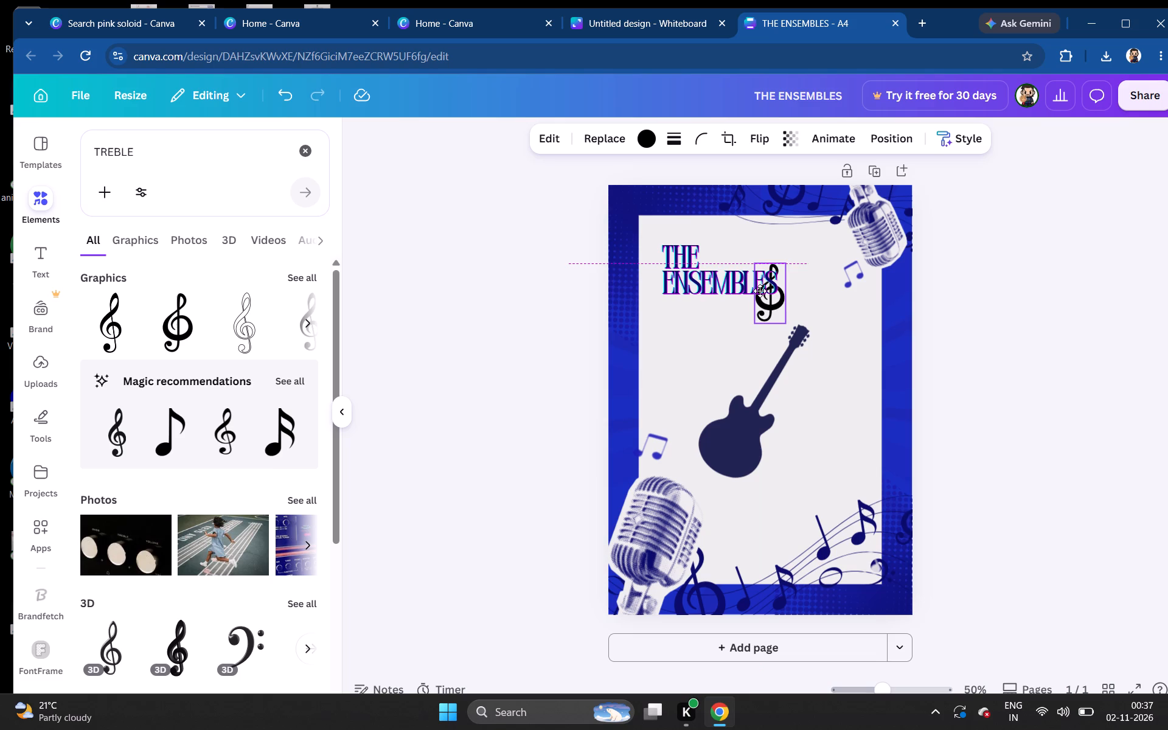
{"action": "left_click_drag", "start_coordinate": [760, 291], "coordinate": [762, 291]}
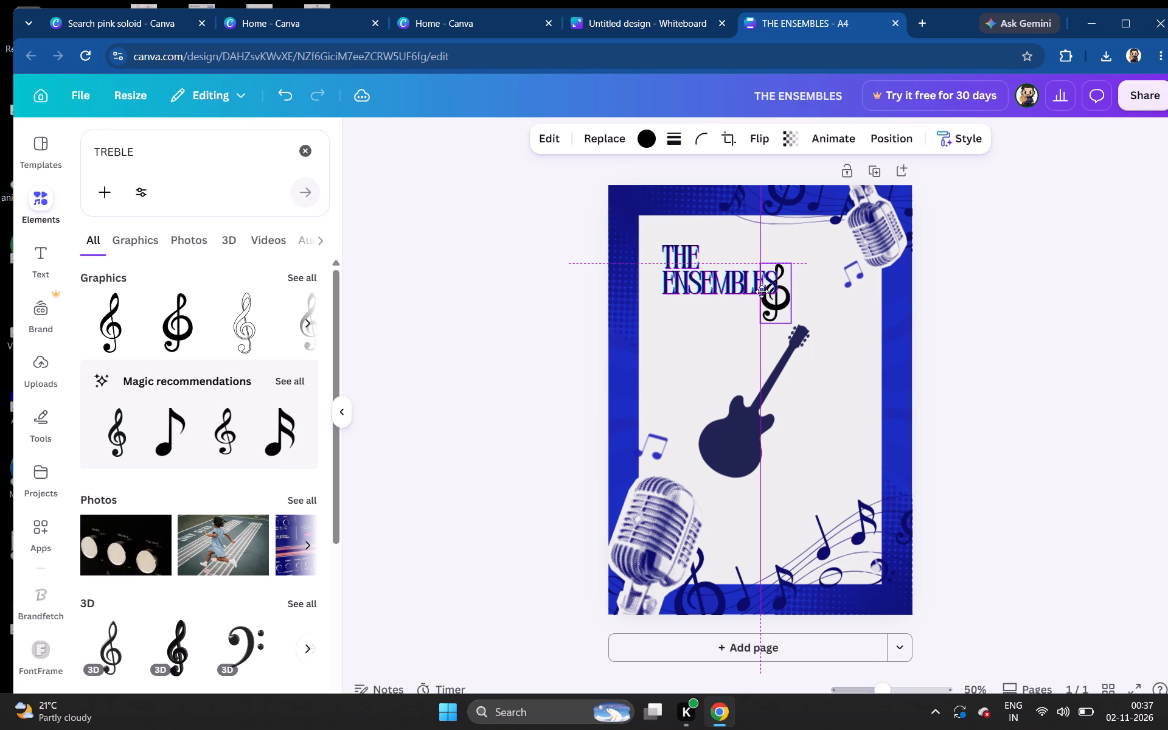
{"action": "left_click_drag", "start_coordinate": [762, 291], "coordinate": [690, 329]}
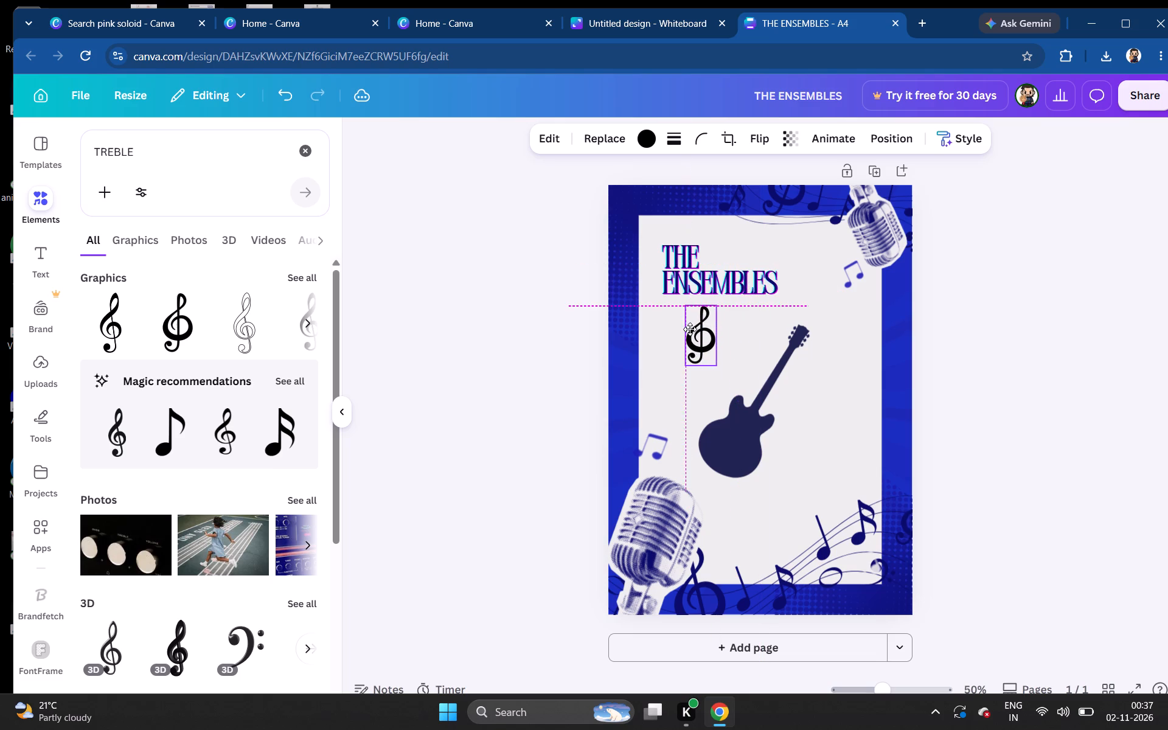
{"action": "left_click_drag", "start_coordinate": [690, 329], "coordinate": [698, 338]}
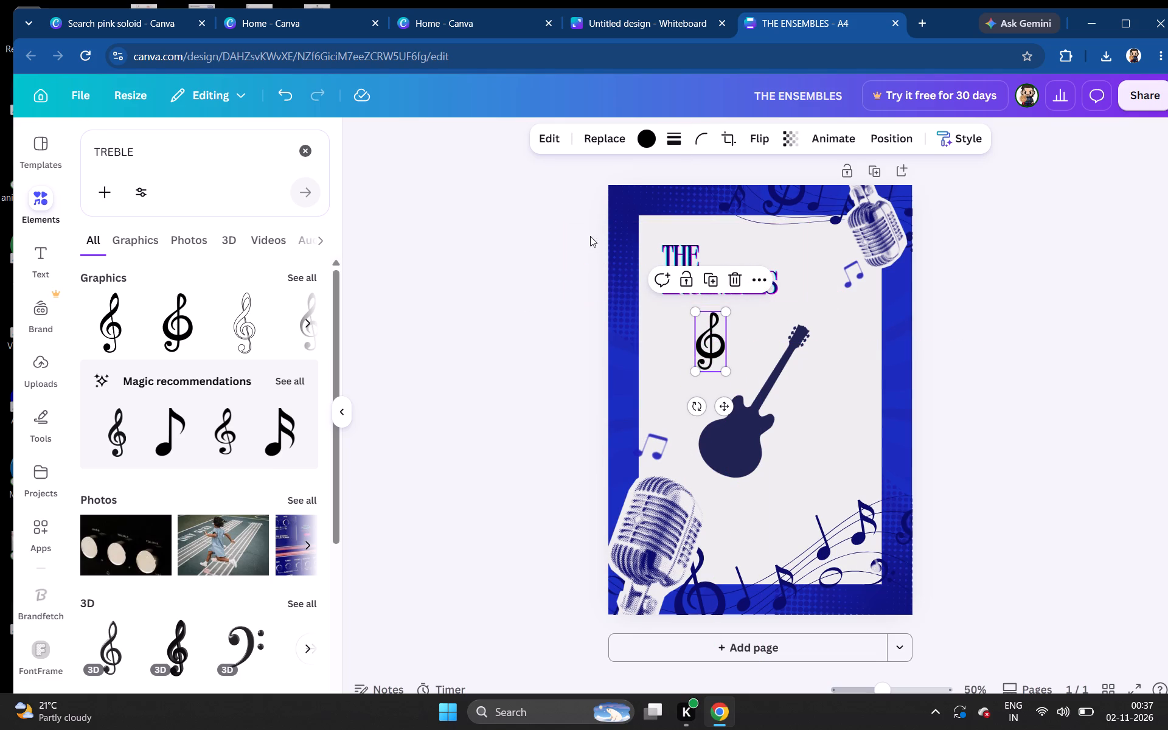
Delete the final S from the heading so it reads "THE ENSEMBLE".
{"action": "left_click", "coordinate": [659, 248]}
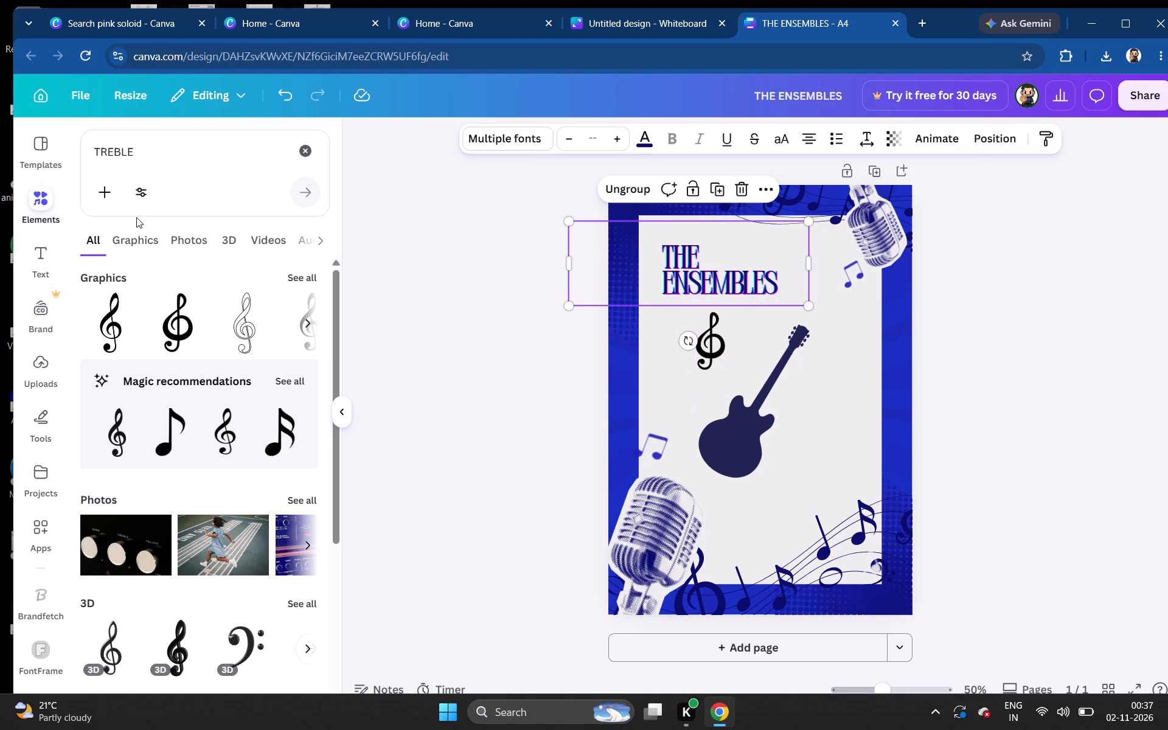
{"action": "left_click", "coordinate": [54, 254]}
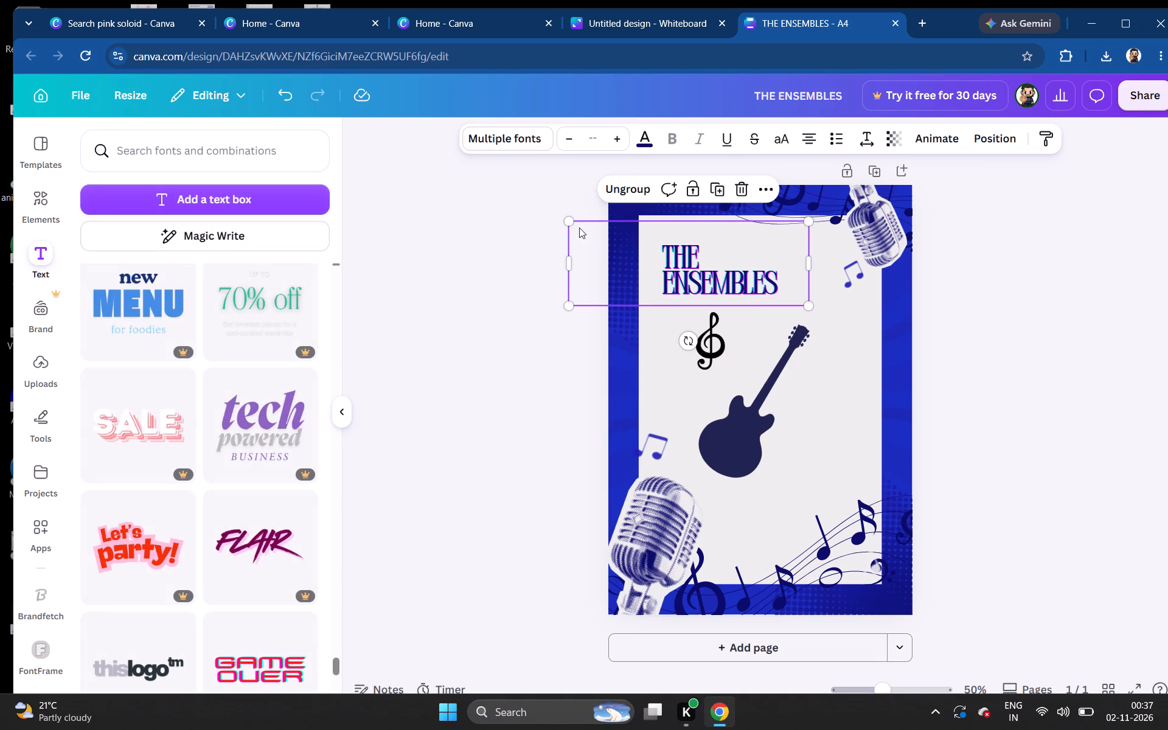
{"action": "left_click", "coordinate": [697, 279]}
{"action": "left_click", "coordinate": [762, 285]}
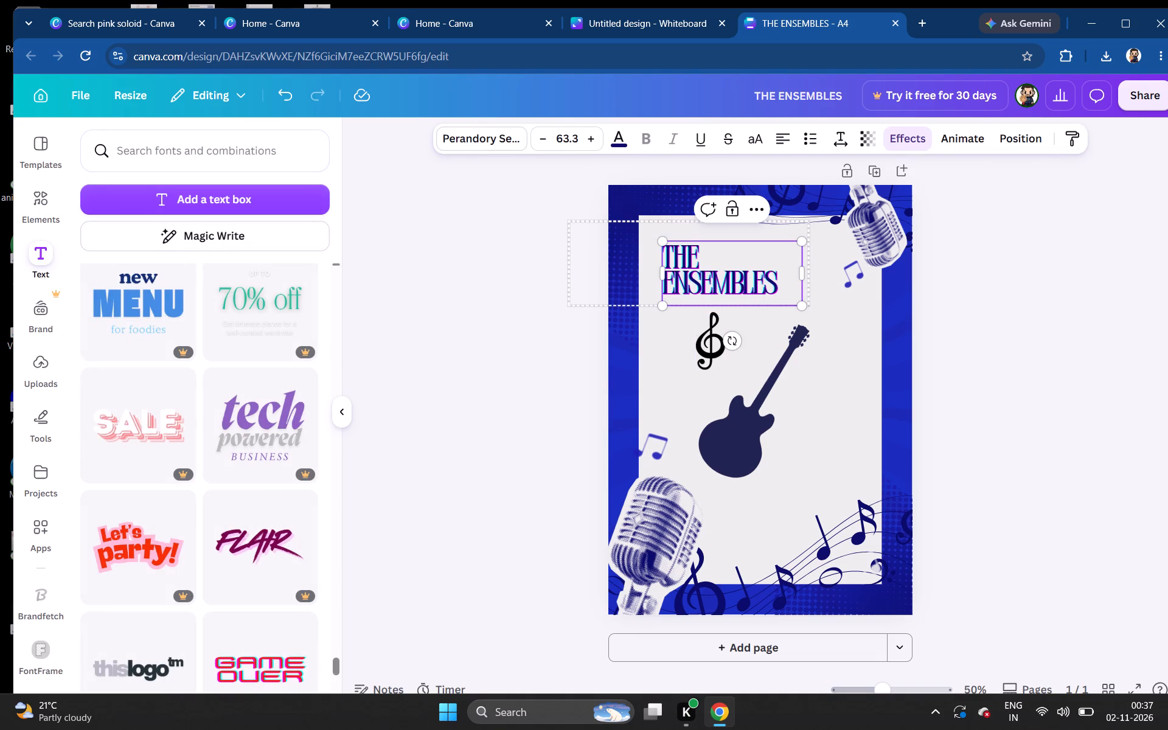
{"action": "left_click", "coordinate": [782, 282]}
{"action": "key", "text": "BackSpace"}
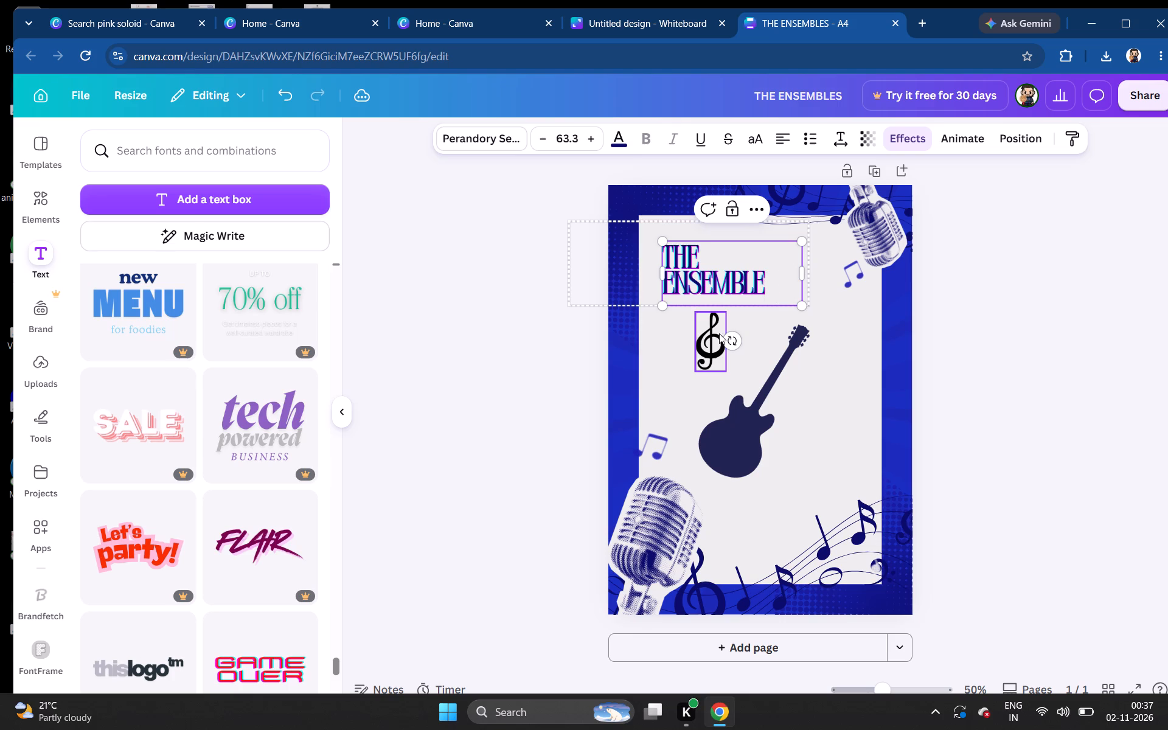
Move the treble clef to the end of "ENSEMBLE" as its final S and shrink it to just under 2 by 3.8 cm.
{"action": "scroll", "coordinate": [709, 338], "scroll_direction": "right", "scroll_amount": 1}
{"action": "left_click_drag", "start_coordinate": [709, 338], "coordinate": [787, 297]}
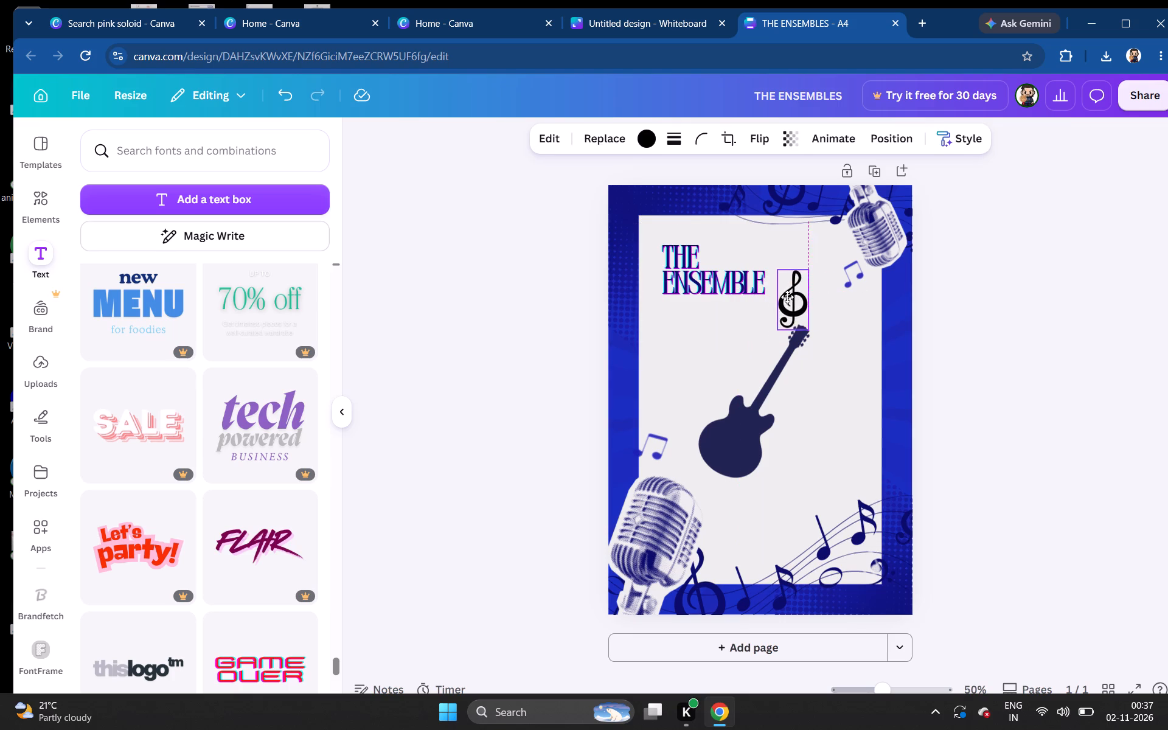
{"action": "scroll", "coordinate": [787, 297], "scroll_direction": "right", "scroll_amount": 1}
{"action": "left_click_drag", "start_coordinate": [787, 297], "coordinate": [774, 293]}
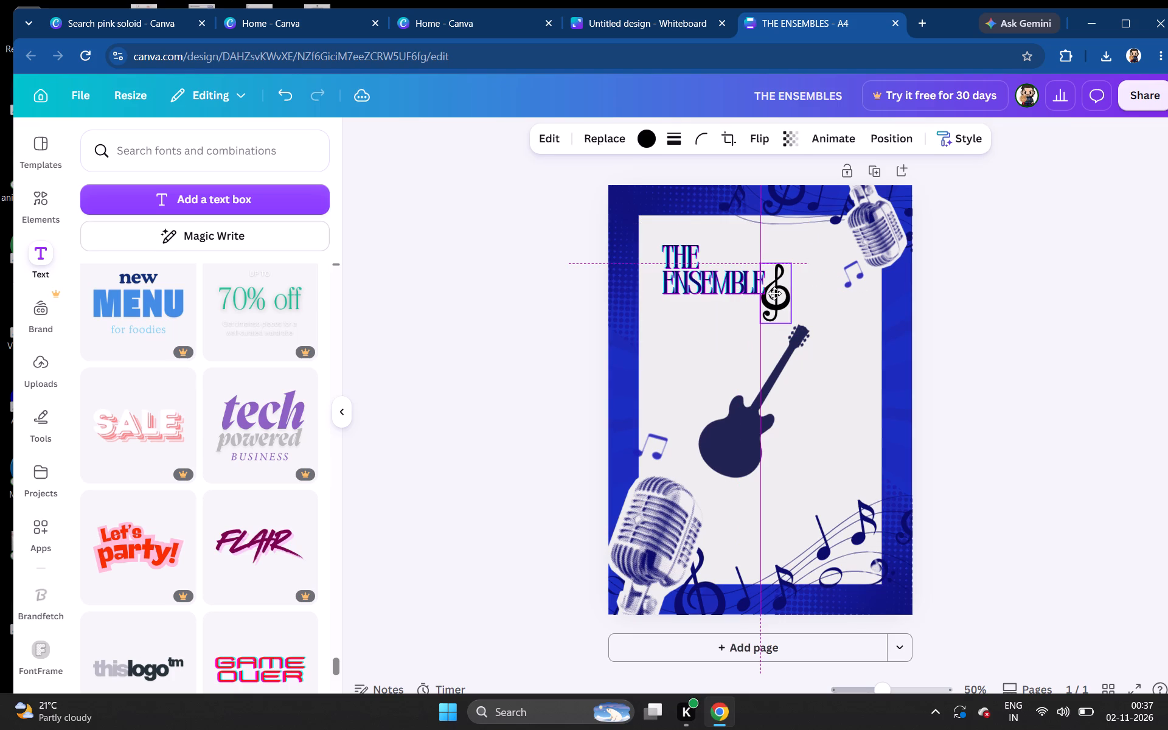
{"action": "left_click_drag", "start_coordinate": [774, 293], "coordinate": [778, 294]}
{"action": "scroll", "coordinate": [774, 293], "scroll_direction": "right", "scroll_amount": 1}
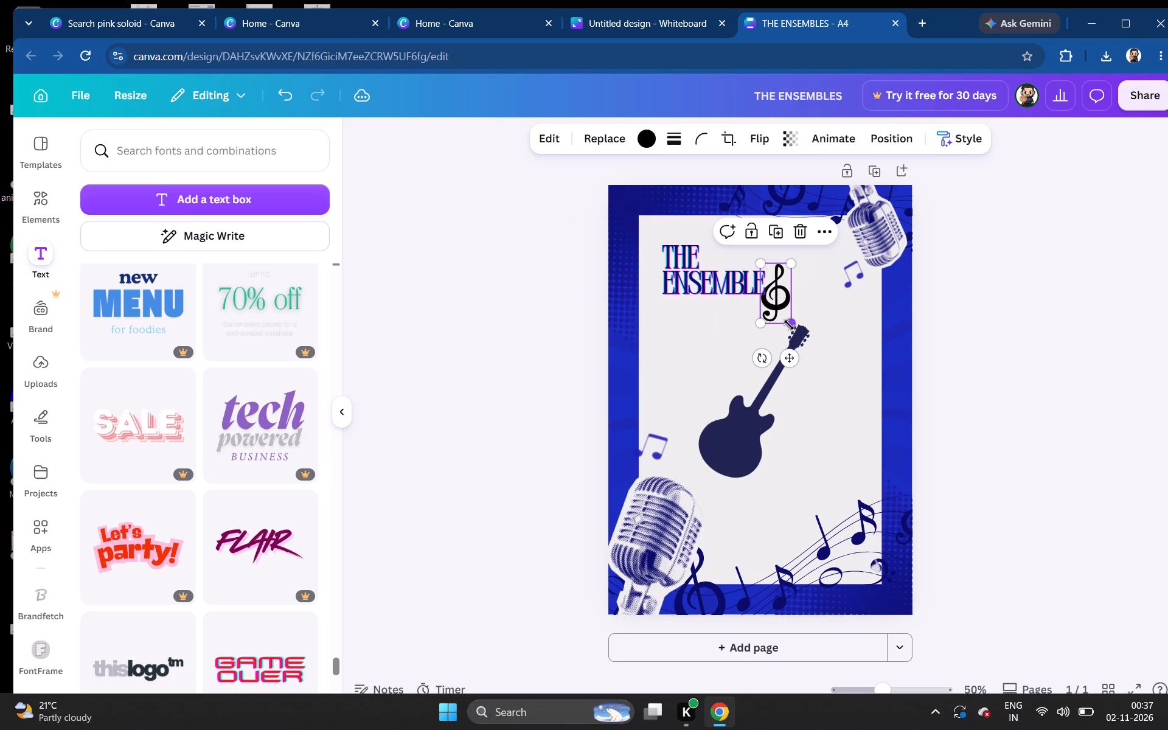
{"action": "left_click_drag", "start_coordinate": [791, 324], "coordinate": [787, 321]}
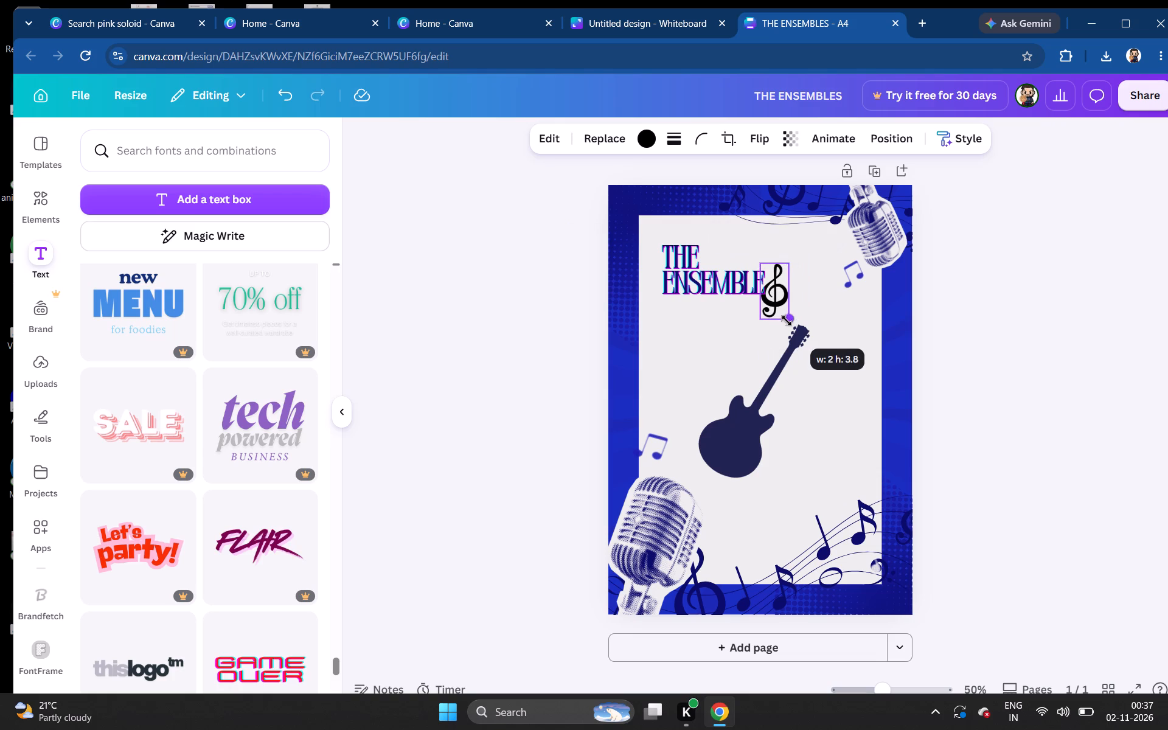
{"action": "left_click_drag", "start_coordinate": [787, 321], "coordinate": [784, 318]}
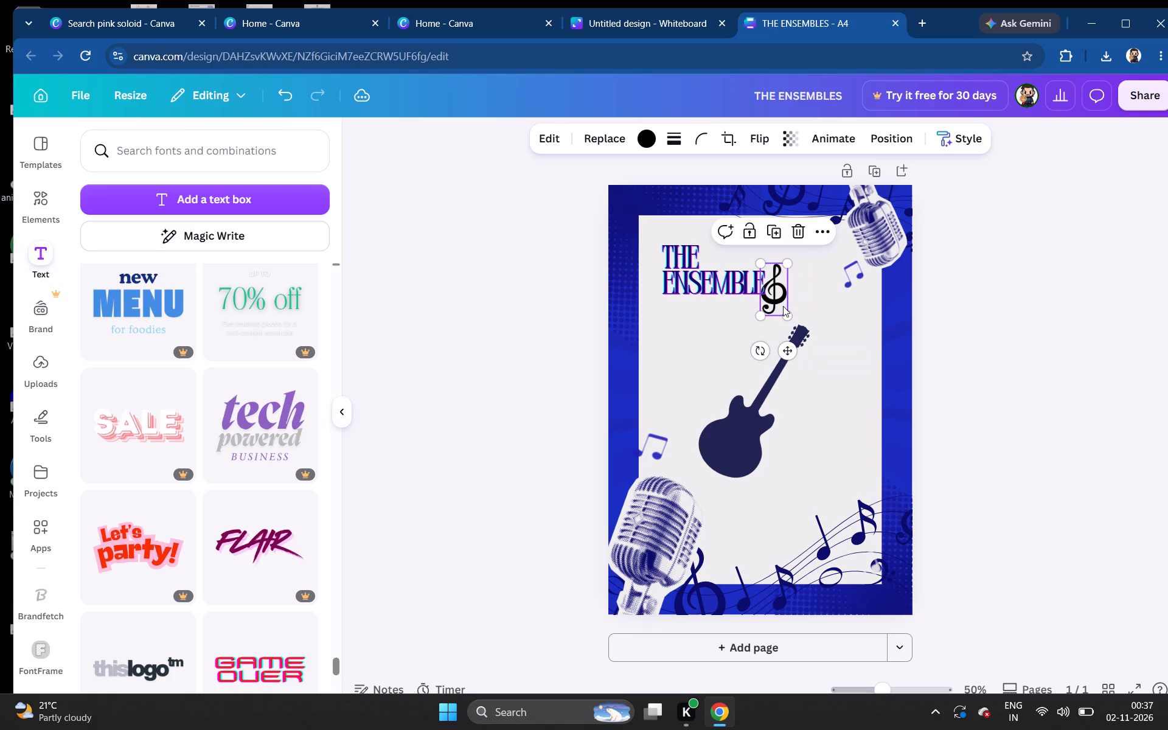
Nudge the treble clef slightly away from "ENSEMBLE" so it sits just clear of the last E.
{"action": "left_click", "coordinate": [774, 293]}
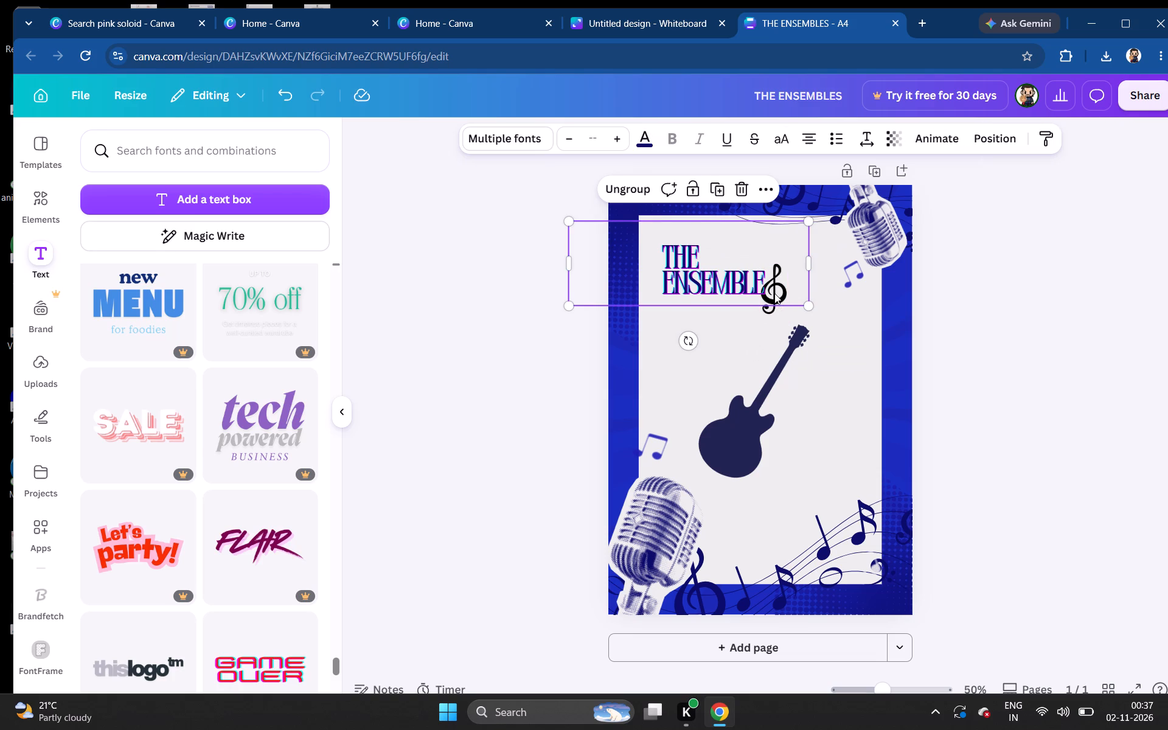
{"action": "left_click", "coordinate": [776, 280]}
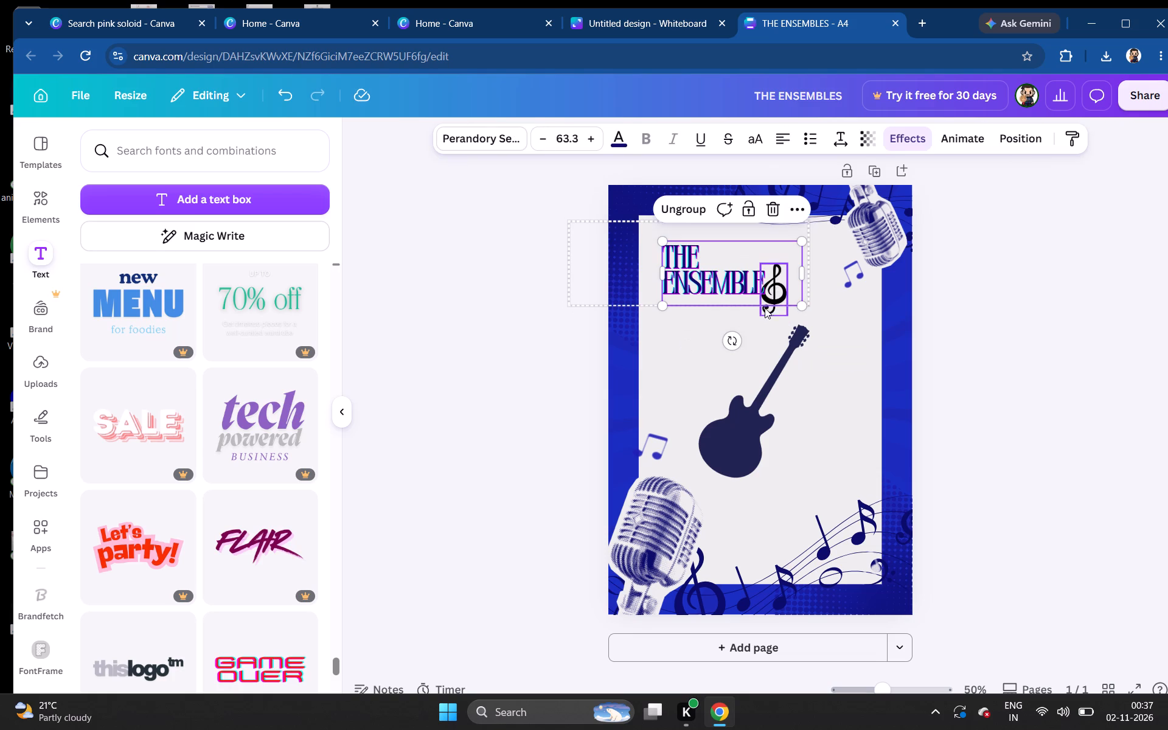
{"action": "left_click_drag", "start_coordinate": [765, 310], "coordinate": [765, 310]}
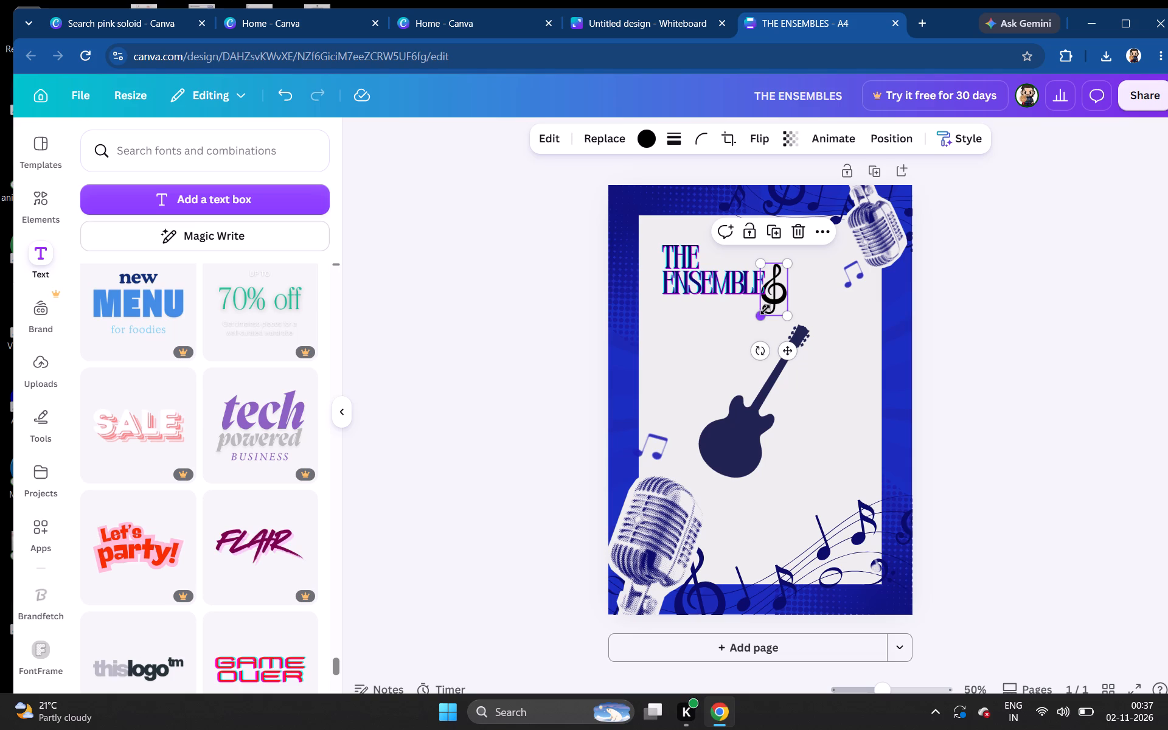
{"action": "left_click_drag", "start_coordinate": [765, 310], "coordinate": [772, 308]}
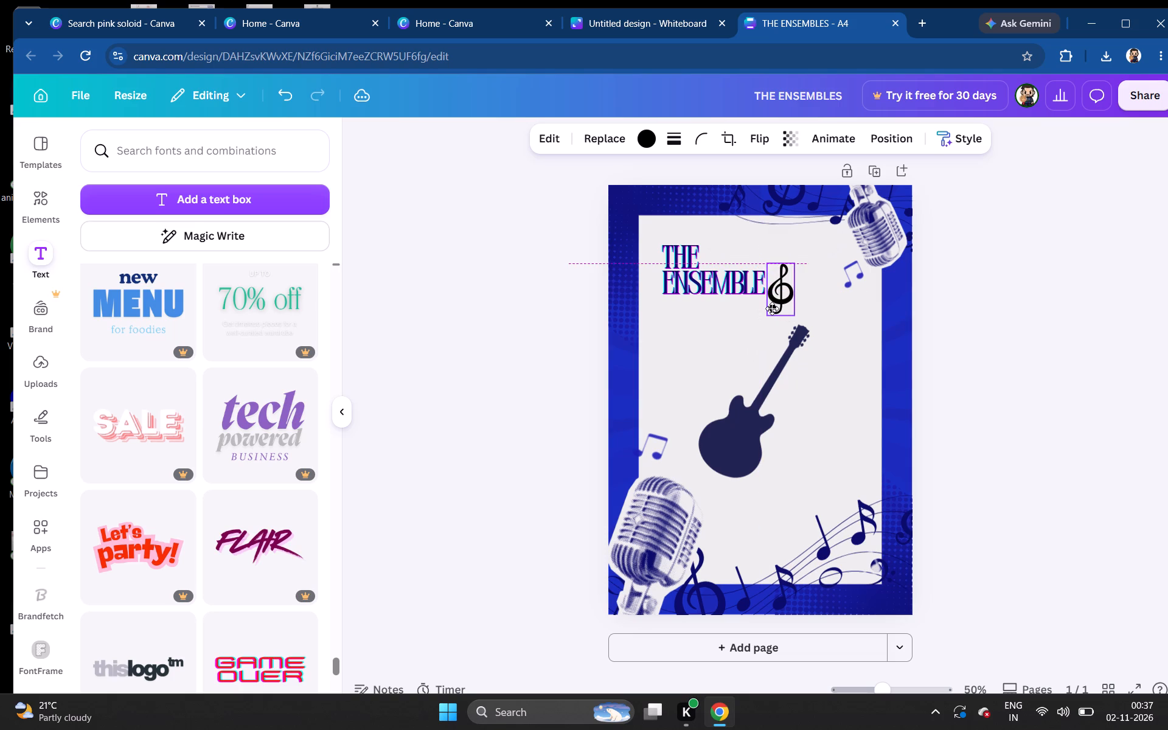
{"action": "left_click_drag", "start_coordinate": [772, 308], "coordinate": [773, 308]}
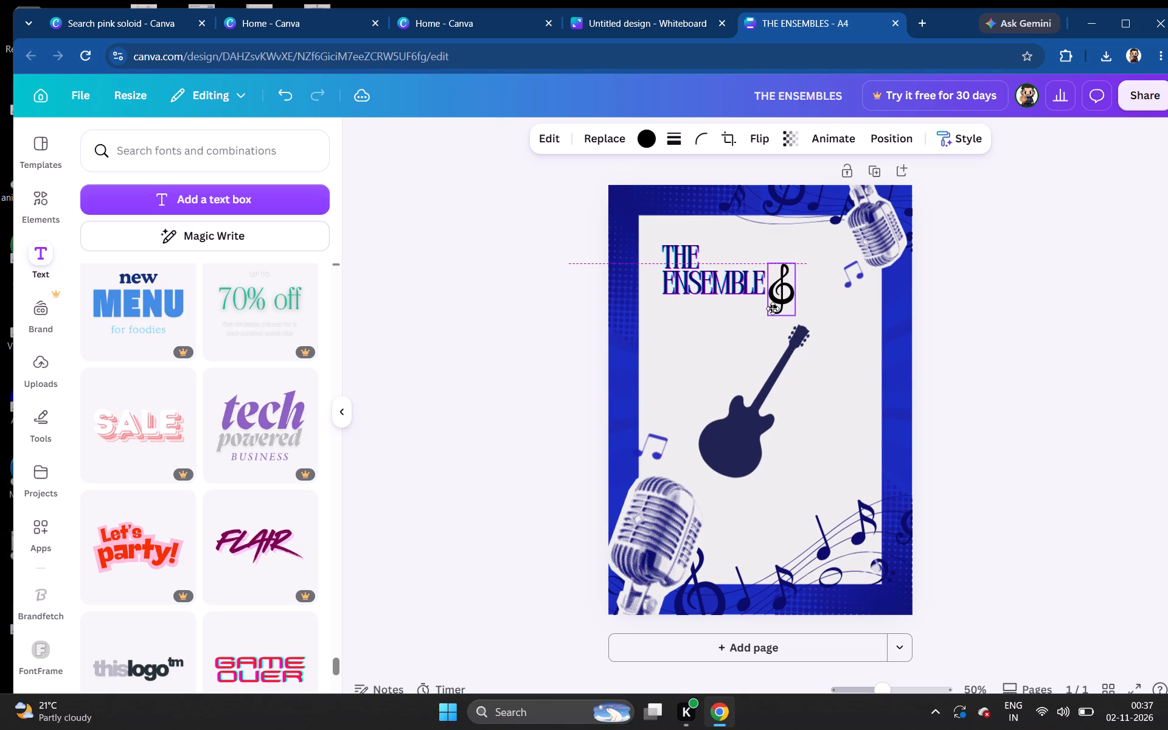
{"action": "left_click_drag", "start_coordinate": [773, 308], "coordinate": [772, 308]}
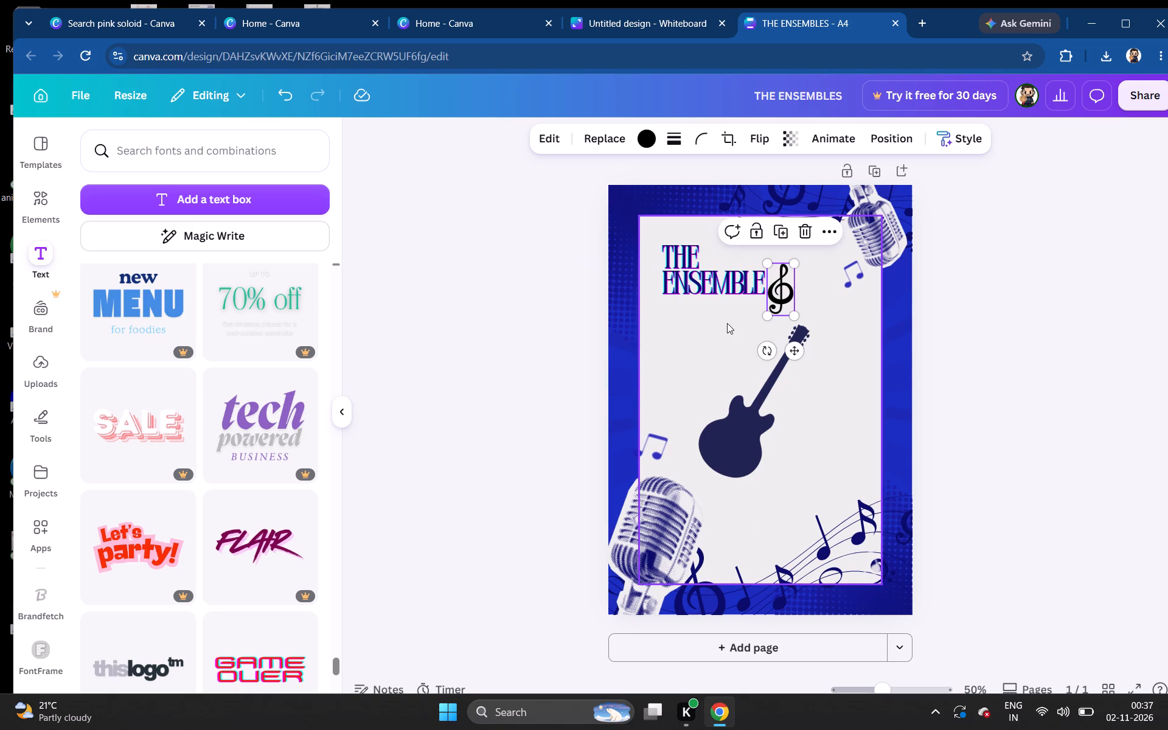
{"action": "left_click", "coordinate": [726, 323]}
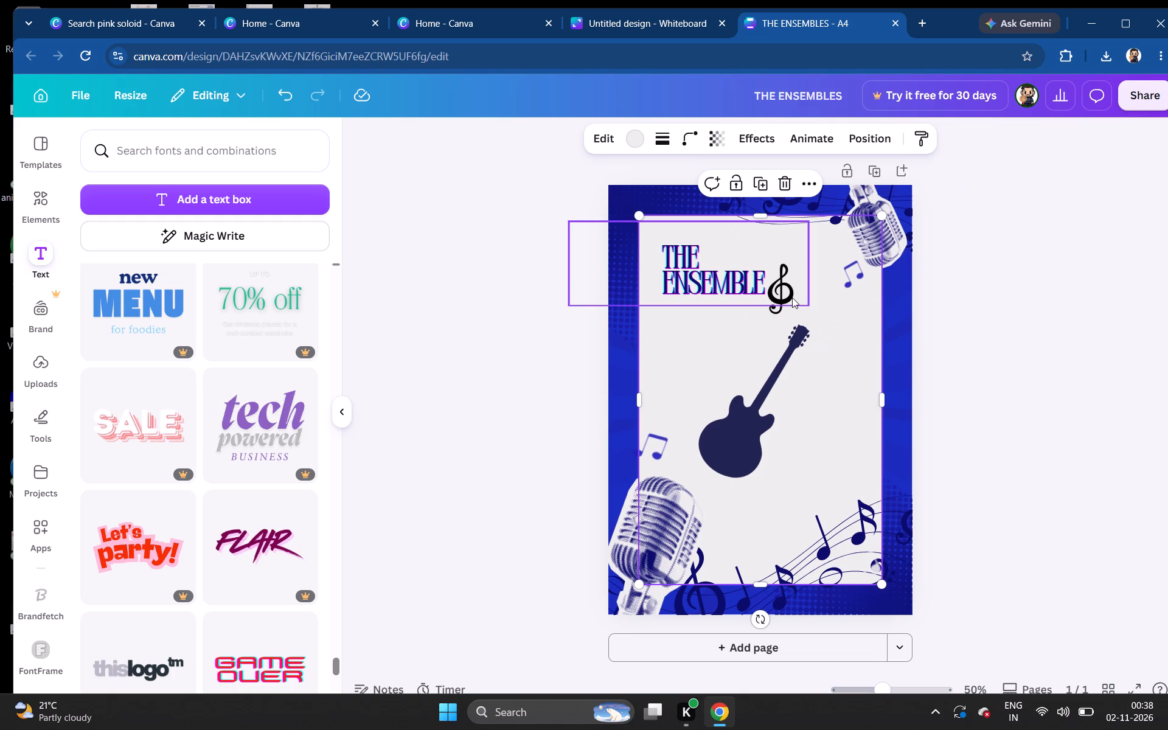
Shrink the treble clef a little further so it fits better beside the heading's second line.
{"action": "left_click", "coordinate": [702, 289]}
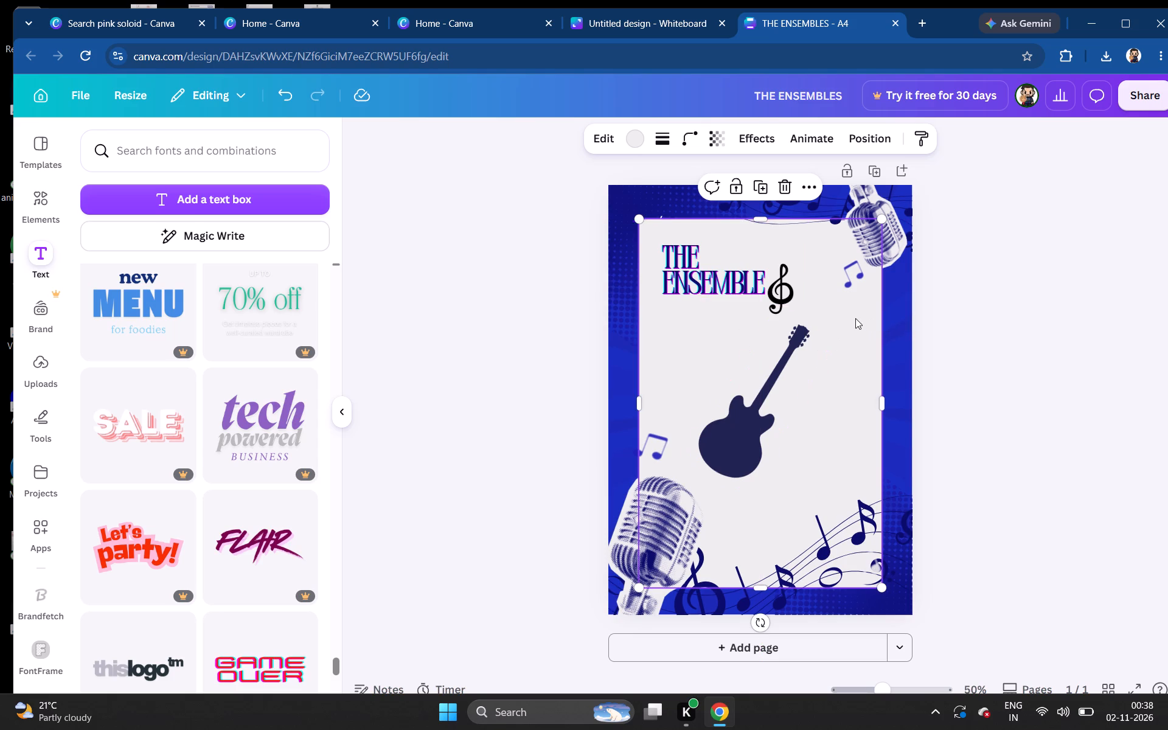
{"action": "left_click", "coordinate": [773, 307]}
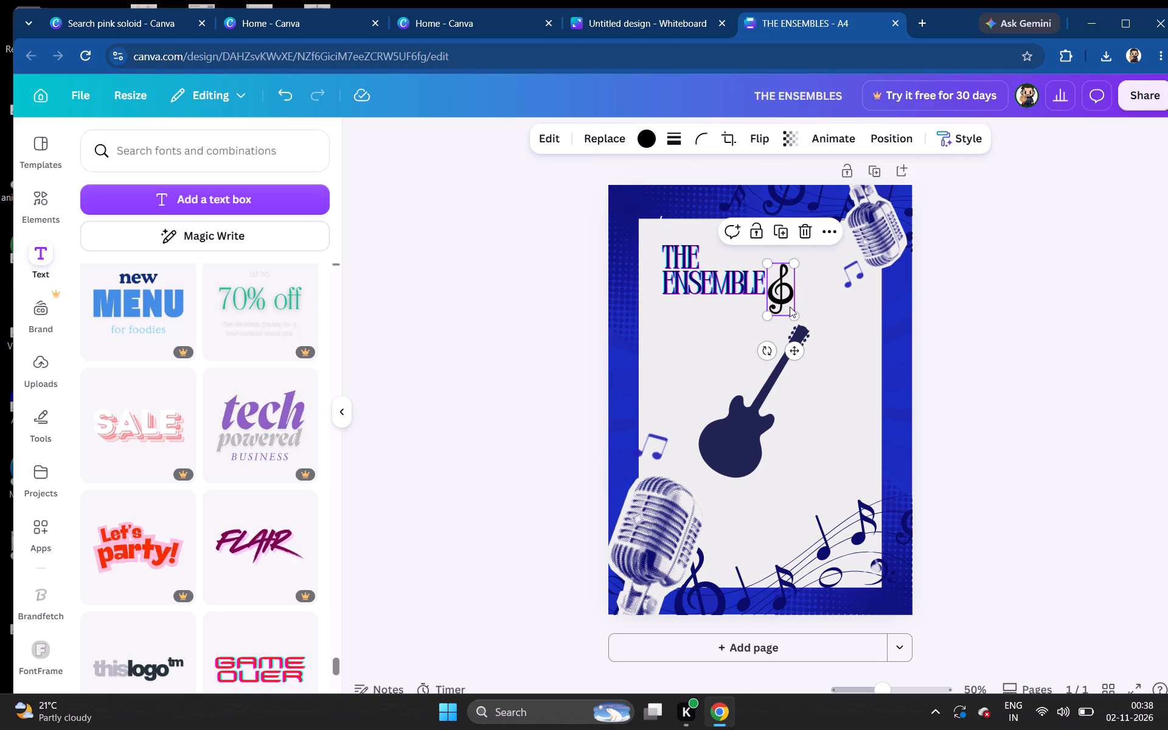
{"action": "left_click_drag", "start_coordinate": [790, 318], "coordinate": [787, 316]}
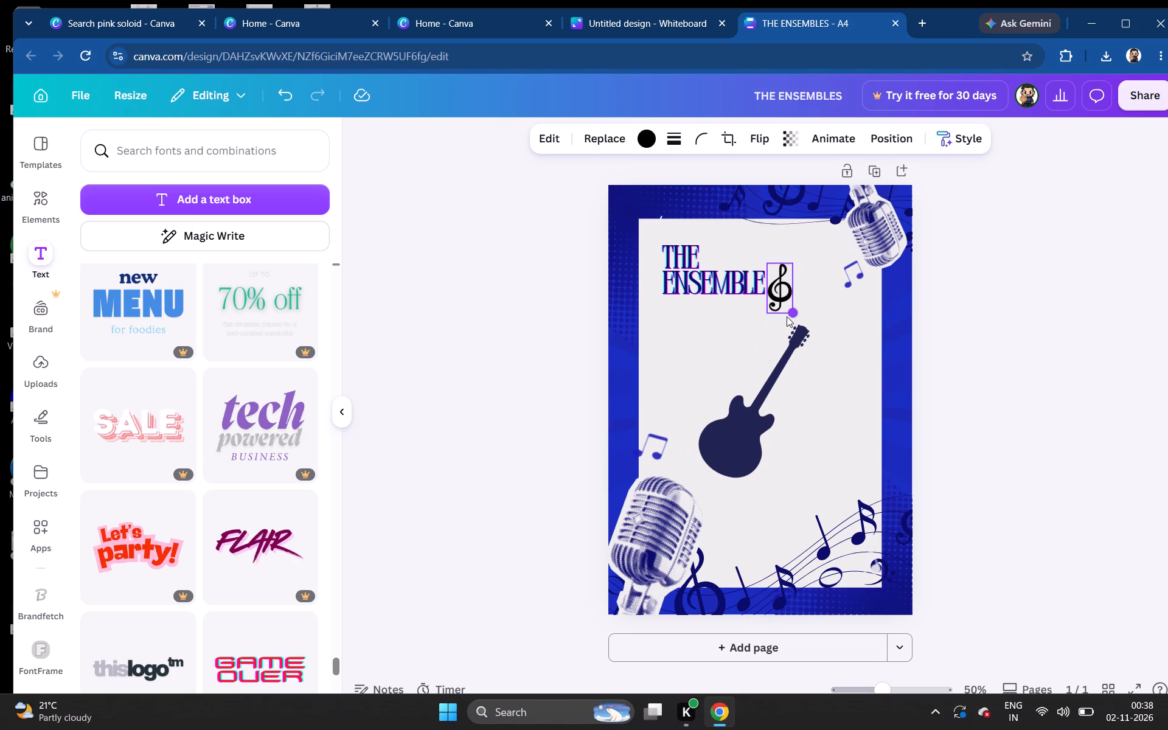
{"action": "left_click_drag", "start_coordinate": [787, 316], "coordinate": [784, 316]}
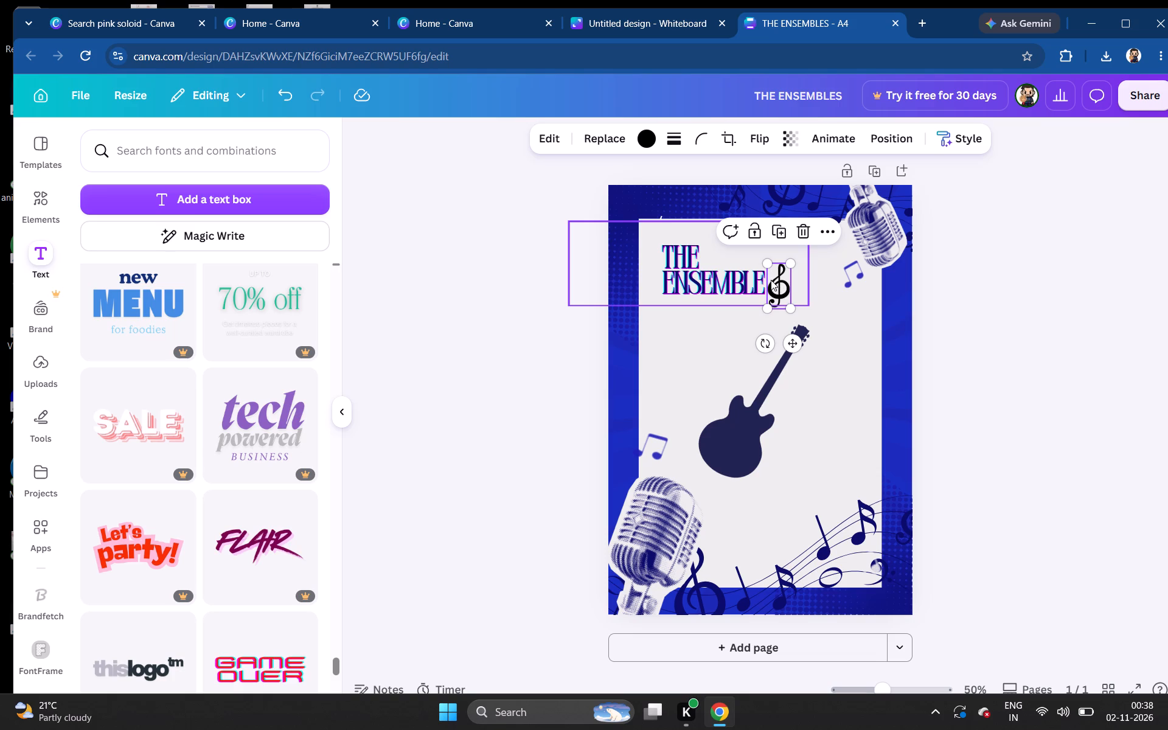
{"action": "left_click", "coordinate": [714, 333]}
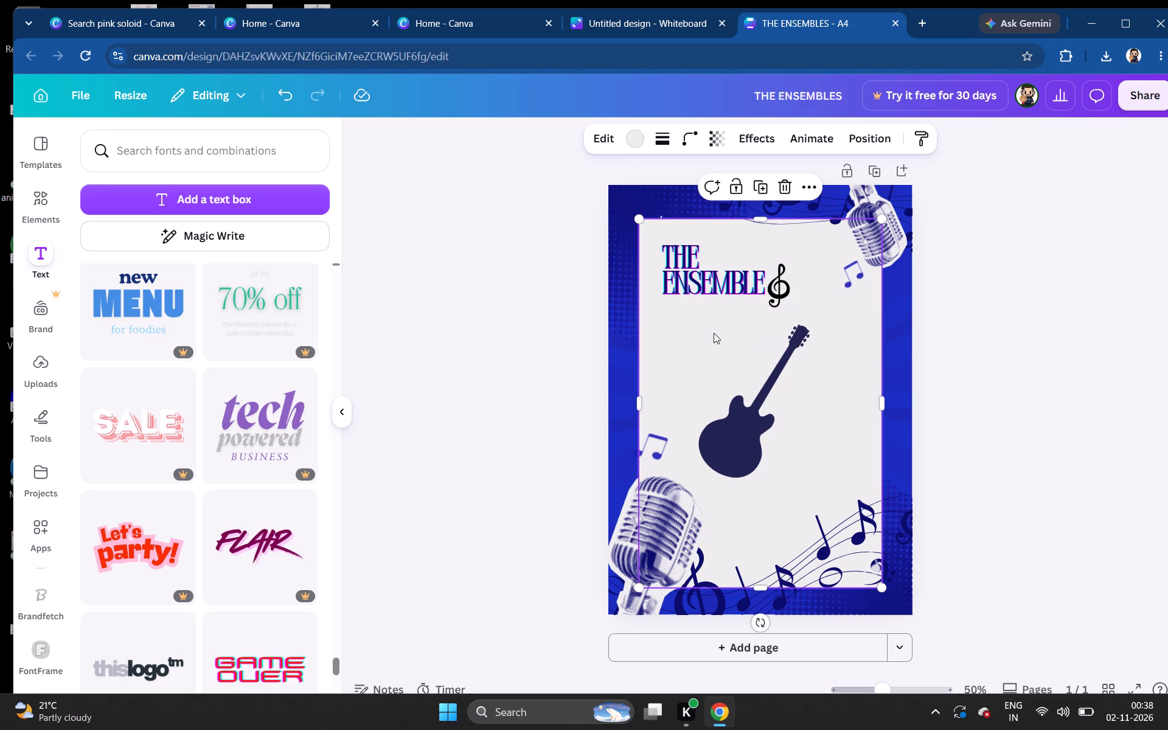
Recolor the treble clef from the design's graphic colors to dark navy blue.
{"action": "left_click", "coordinate": [780, 308]}
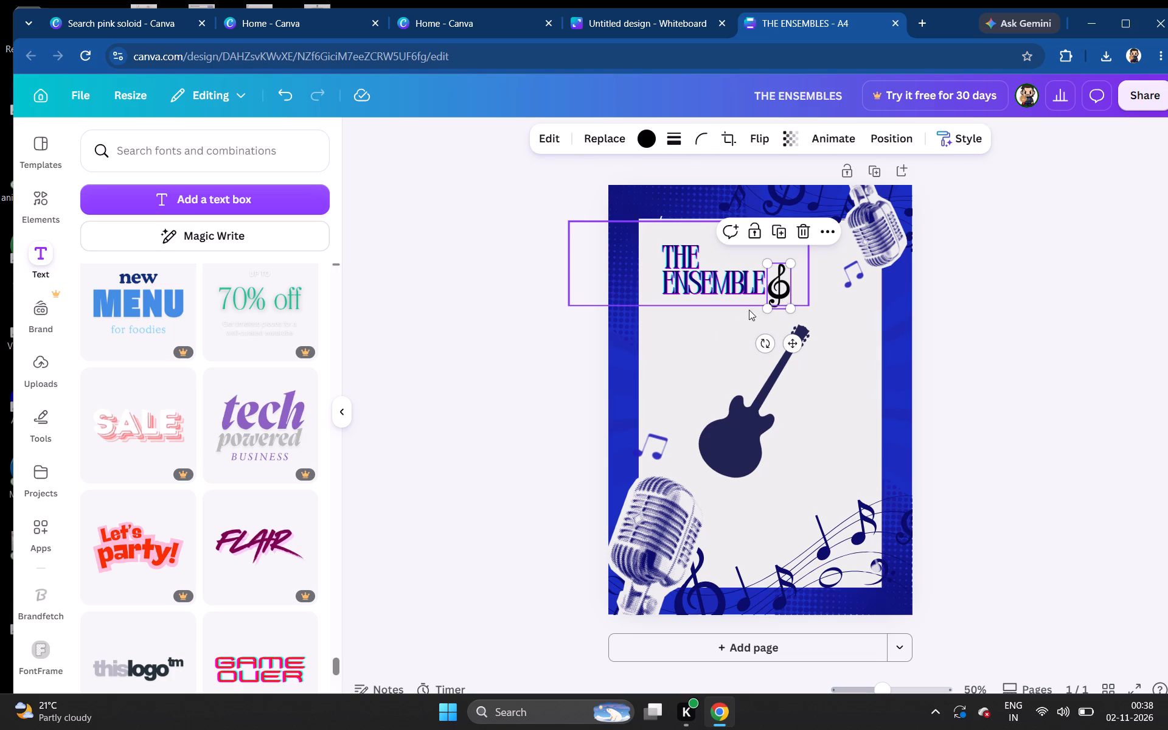
{"action": "left_click", "coordinate": [645, 142]}
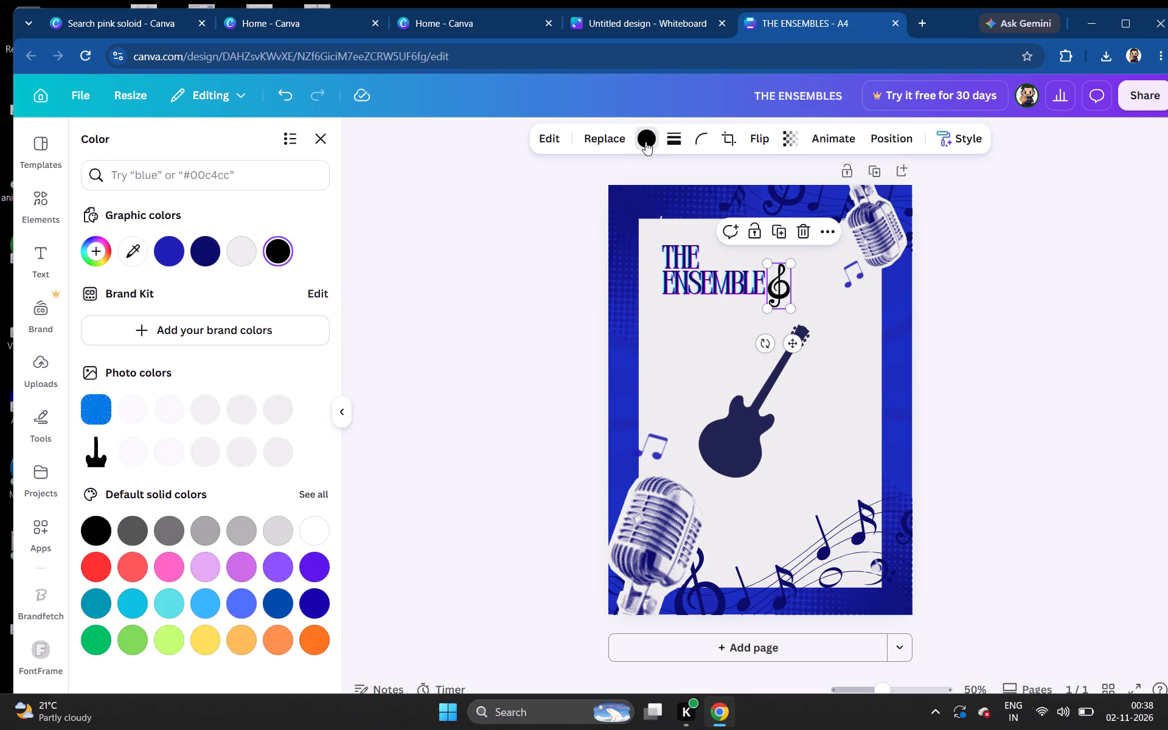
{"action": "left_click", "coordinate": [203, 255]}
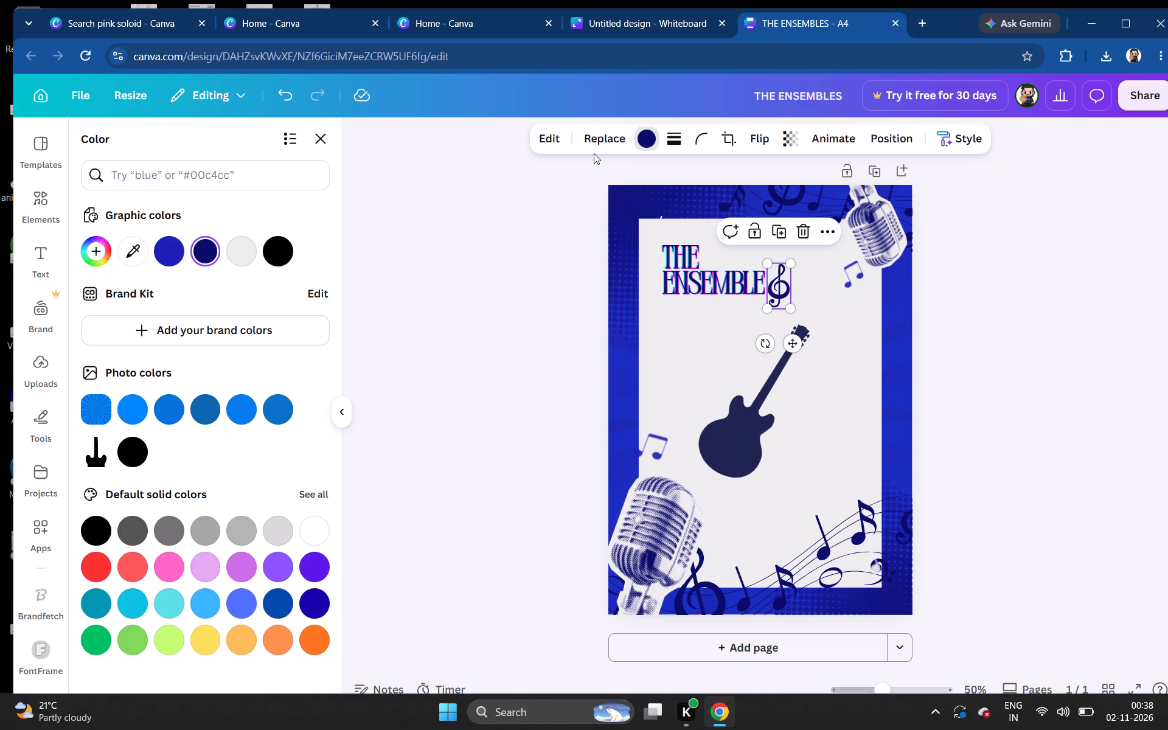
Browse the image filters available for the treble clef, including the Warm, Cool and Duotone sets, without applying one.
{"action": "left_click", "coordinate": [540, 139]}
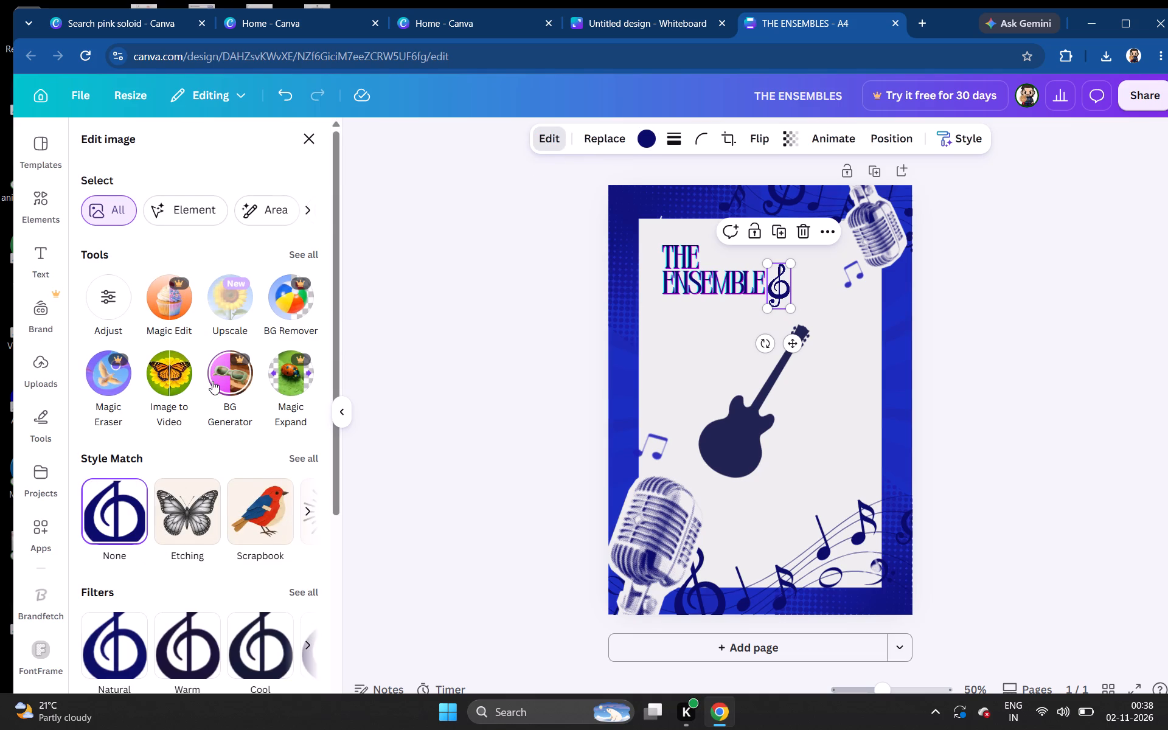
{"action": "scroll", "coordinate": [208, 484], "scroll_direction": "down", "scroll_amount": 2}
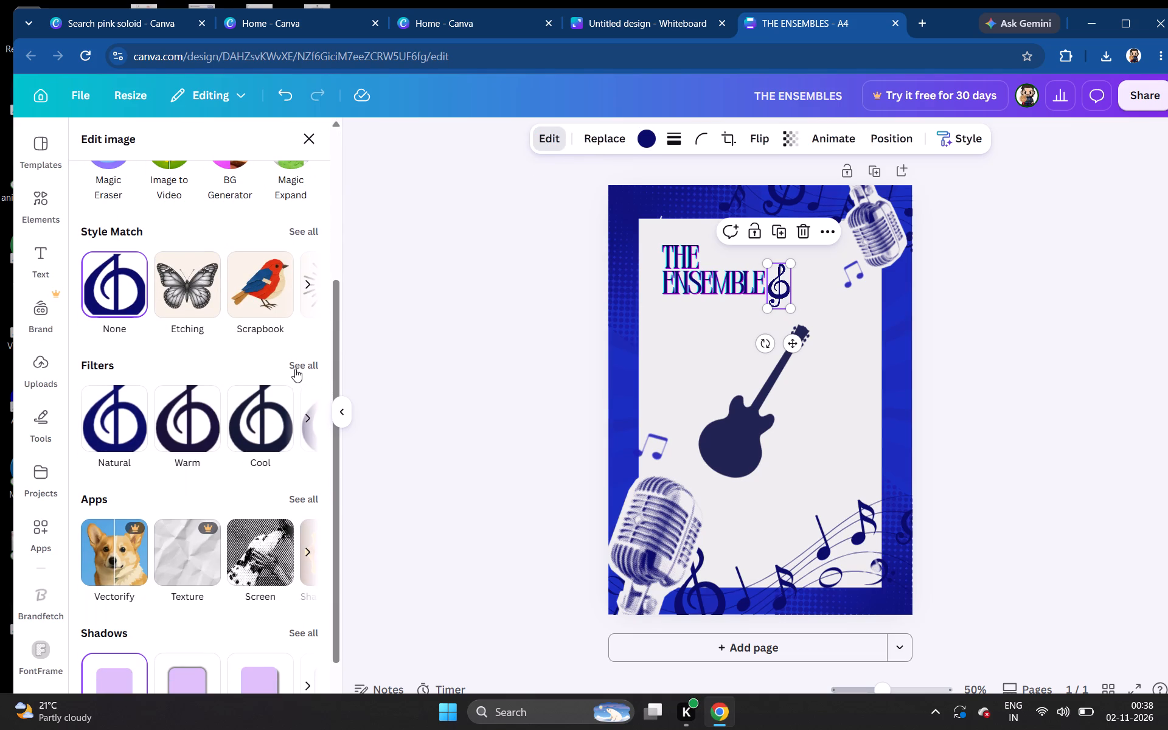
{"action": "left_click", "coordinate": [295, 369]}
{"action": "scroll", "coordinate": [295, 369], "scroll_direction": "down", "scroll_amount": 2}
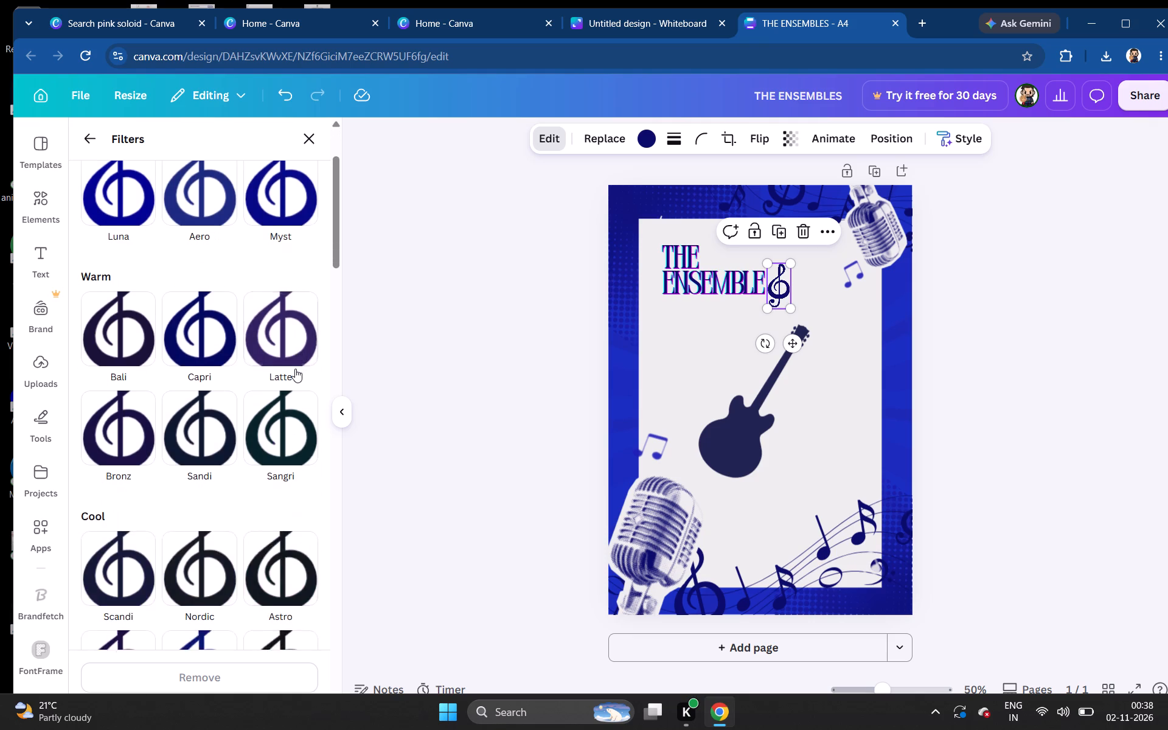
{"action": "scroll", "coordinate": [295, 369], "scroll_direction": "down", "scroll_amount": 6}
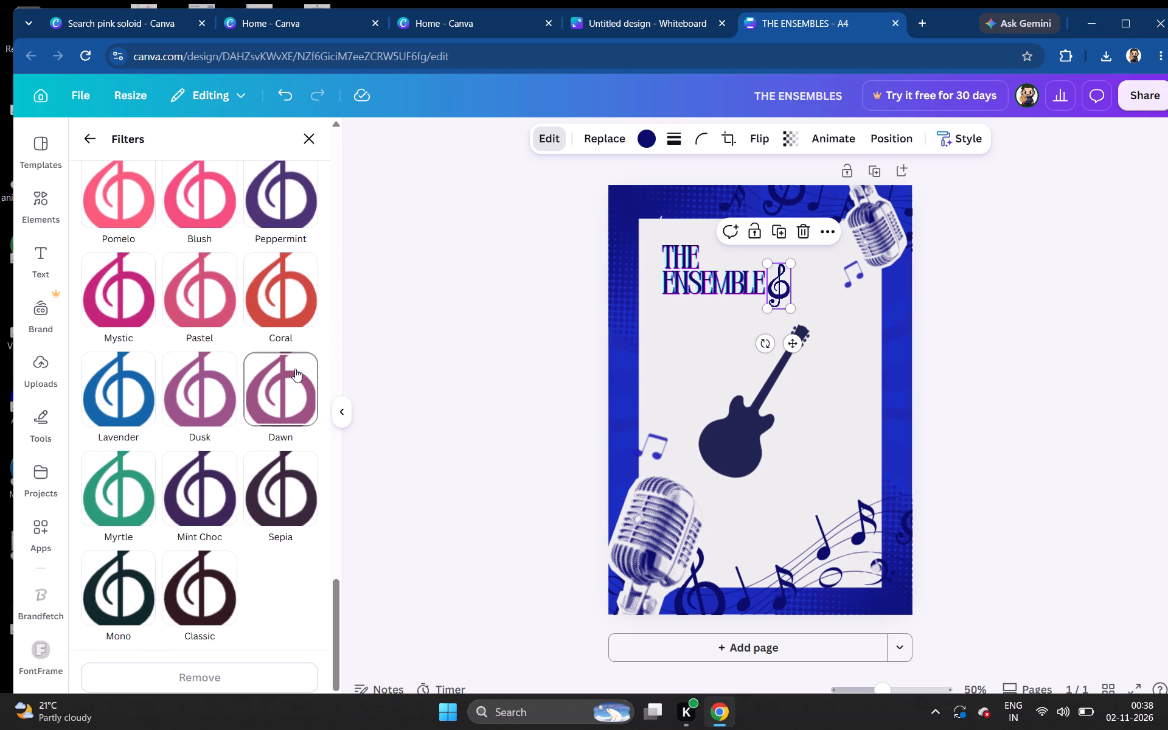
{"action": "scroll", "coordinate": [295, 369], "scroll_direction": "up", "scroll_amount": 2}
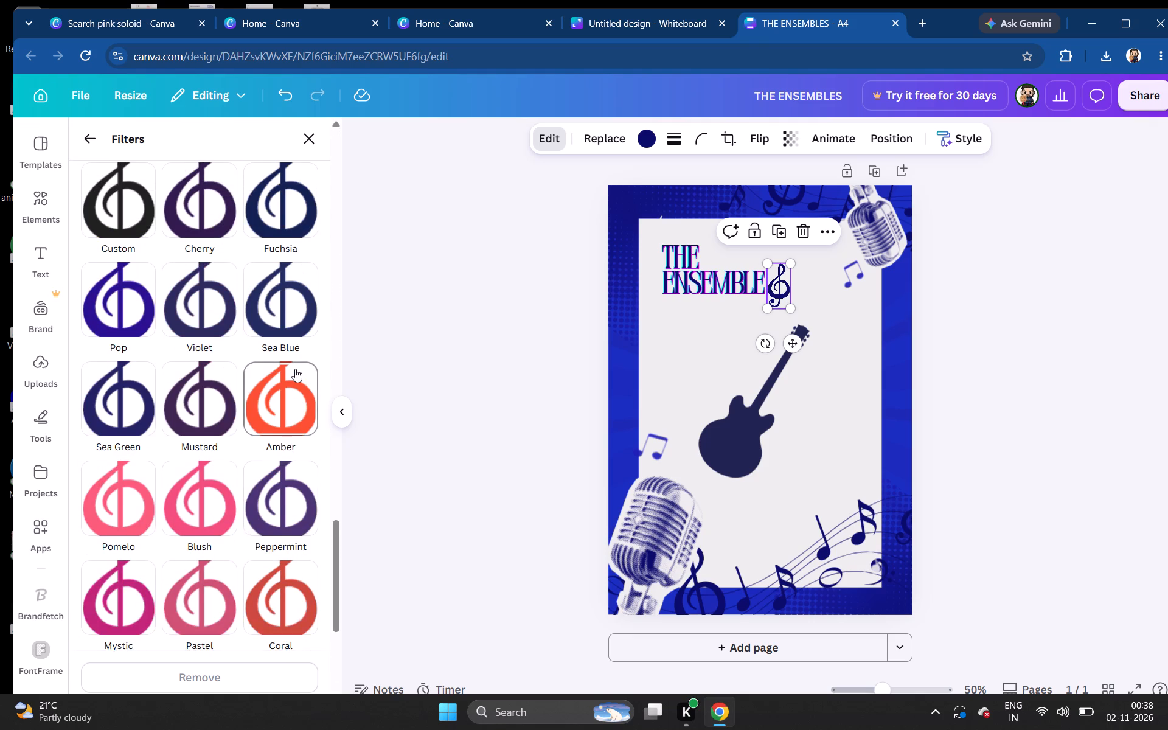
{"action": "scroll", "coordinate": [295, 369], "scroll_direction": "up", "scroll_amount": 1}
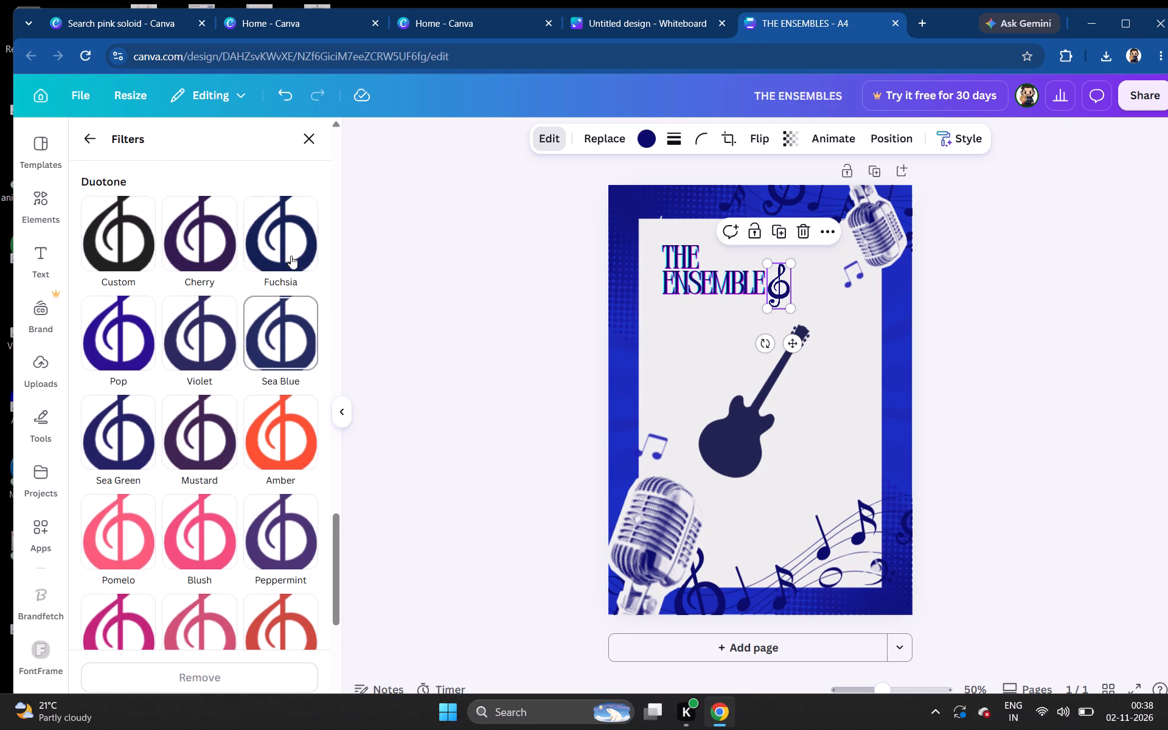
{"action": "left_click", "coordinate": [313, 145]}
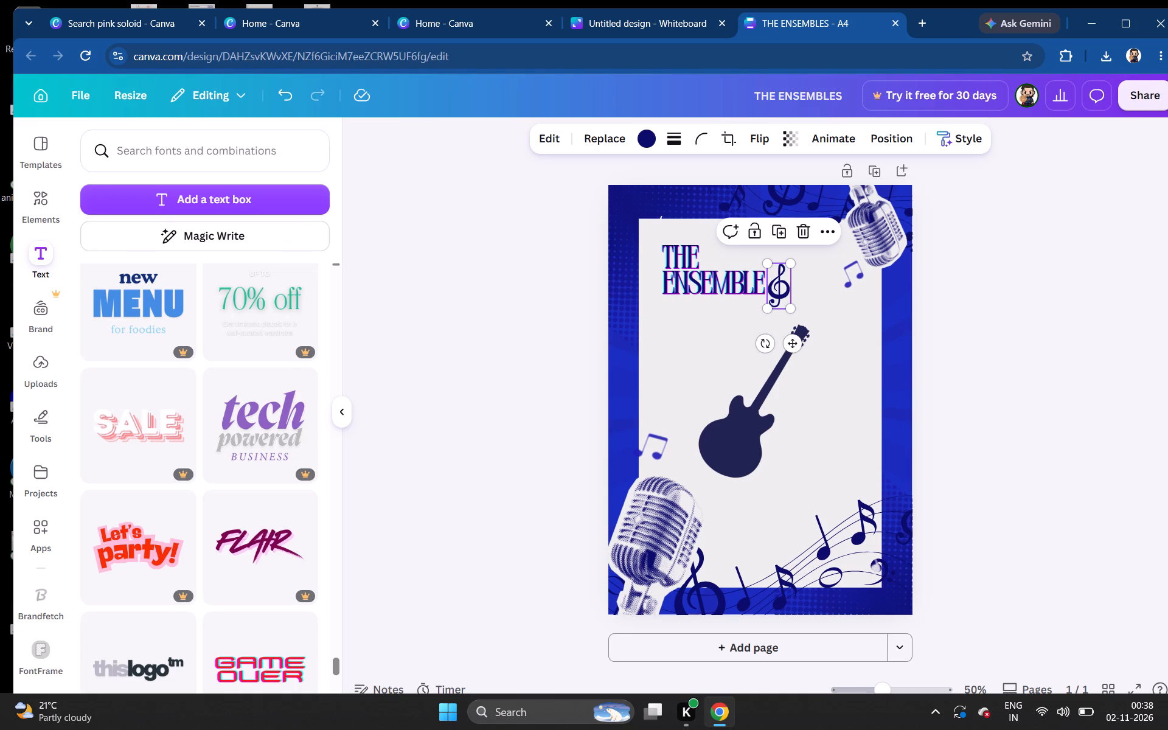
Search the fonts and combinations for "MUSIC ANNOTATIONS", clear that search and look over the TREBLE element results again.
{"action": "left_click", "coordinate": [269, 148]}
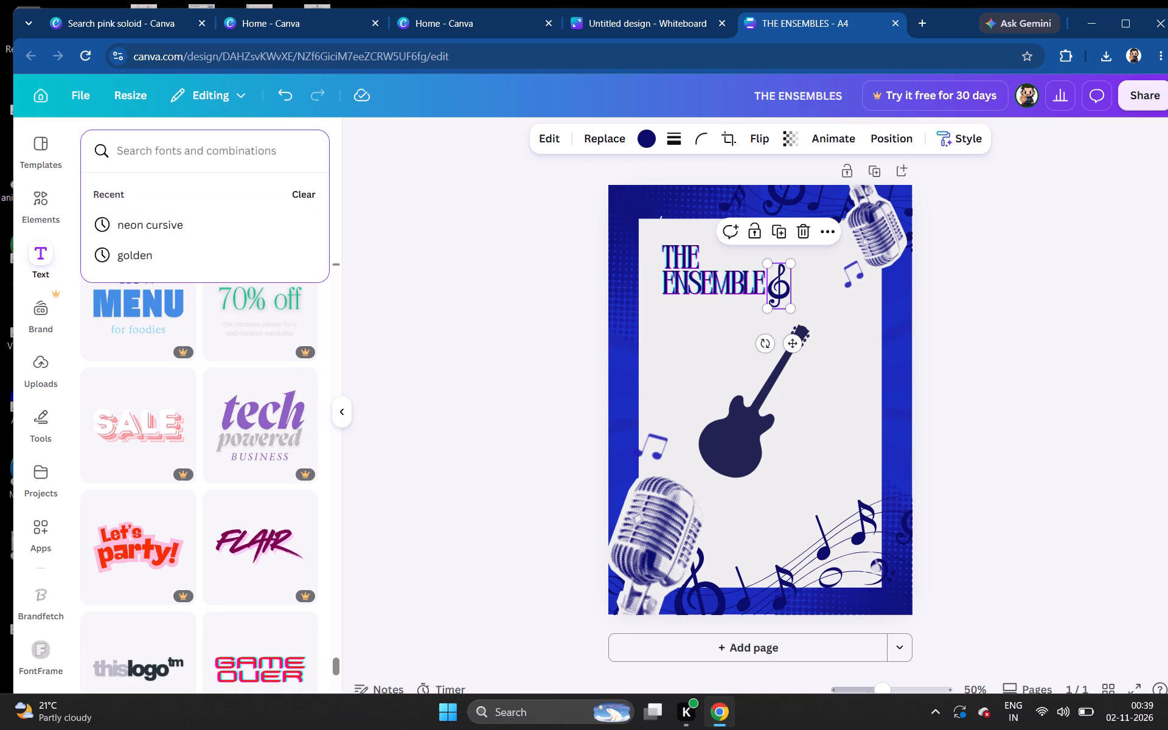
{"action": "type", "text": "MUSIC"}
{"action": "key", "text": "space"}
{"action": "type", "text": "ANNOTATIONS"}
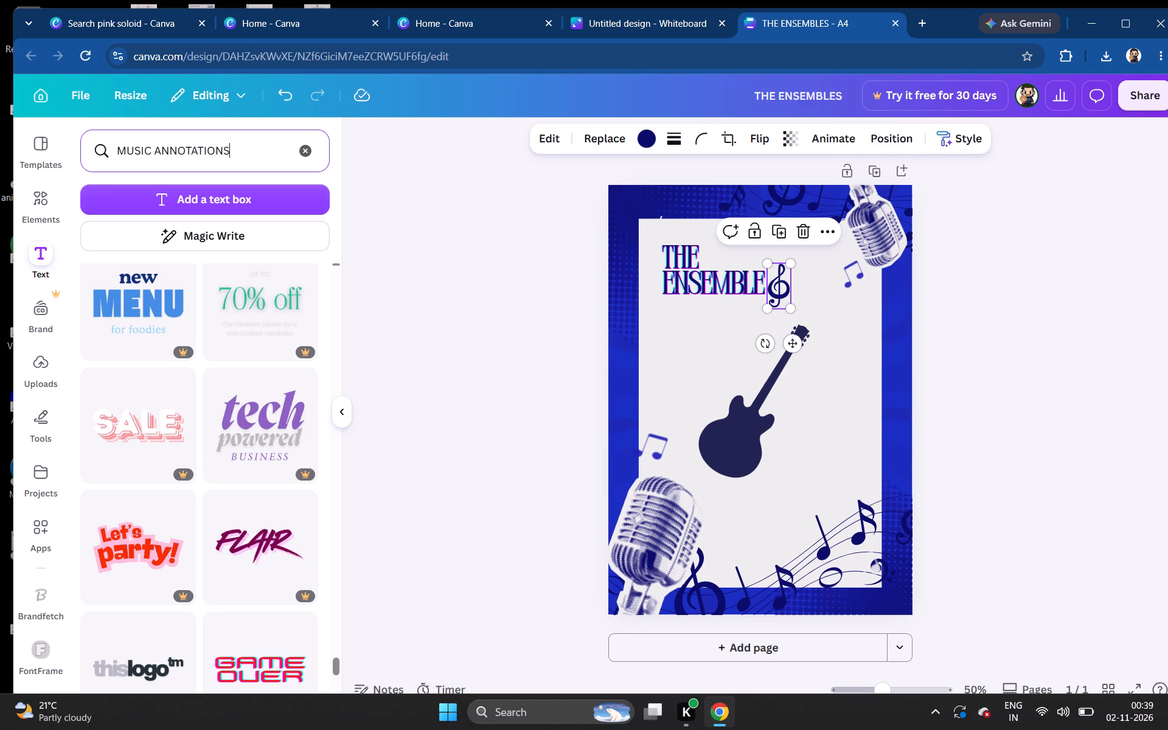
{"action": "key", "text": "Return"}
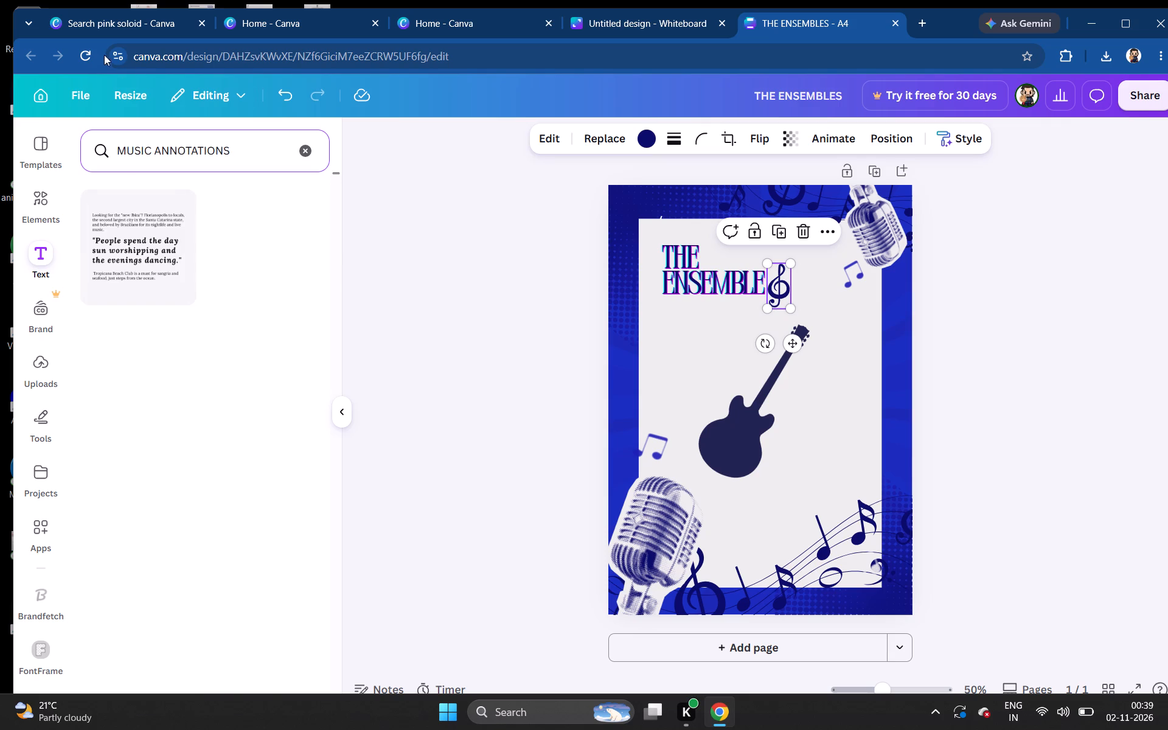
{"action": "left_click", "coordinate": [297, 145]}
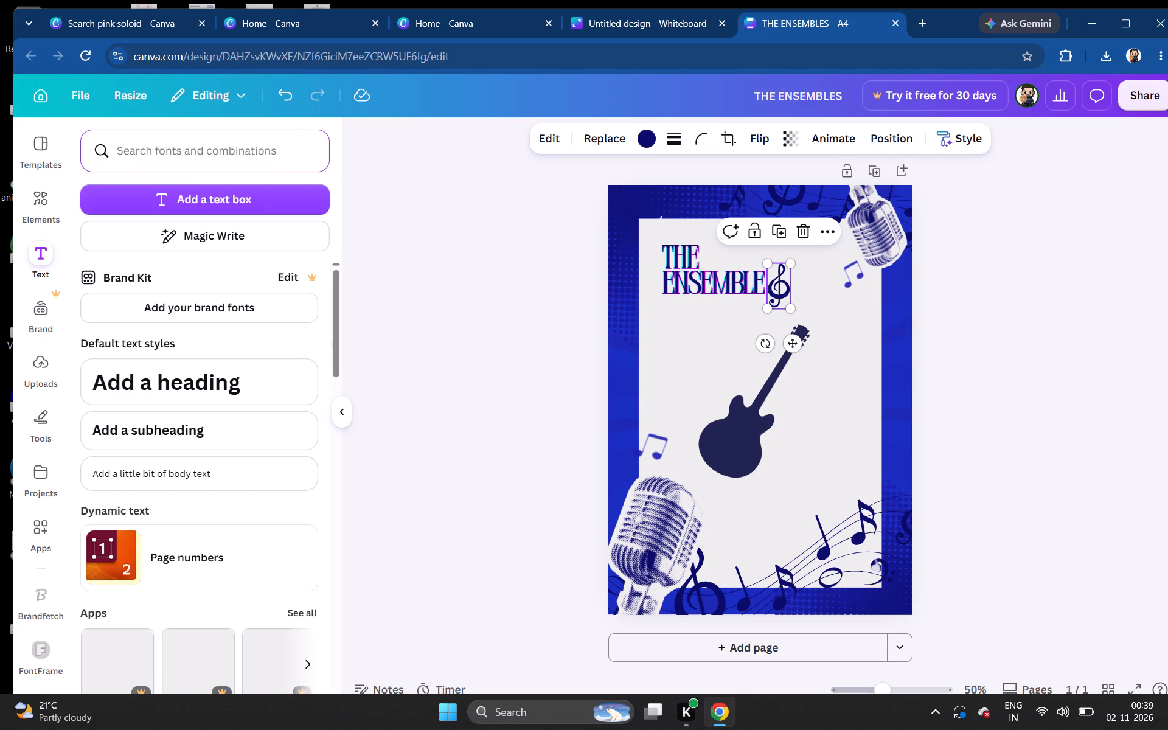
{"action": "left_click", "coordinate": [52, 212]}
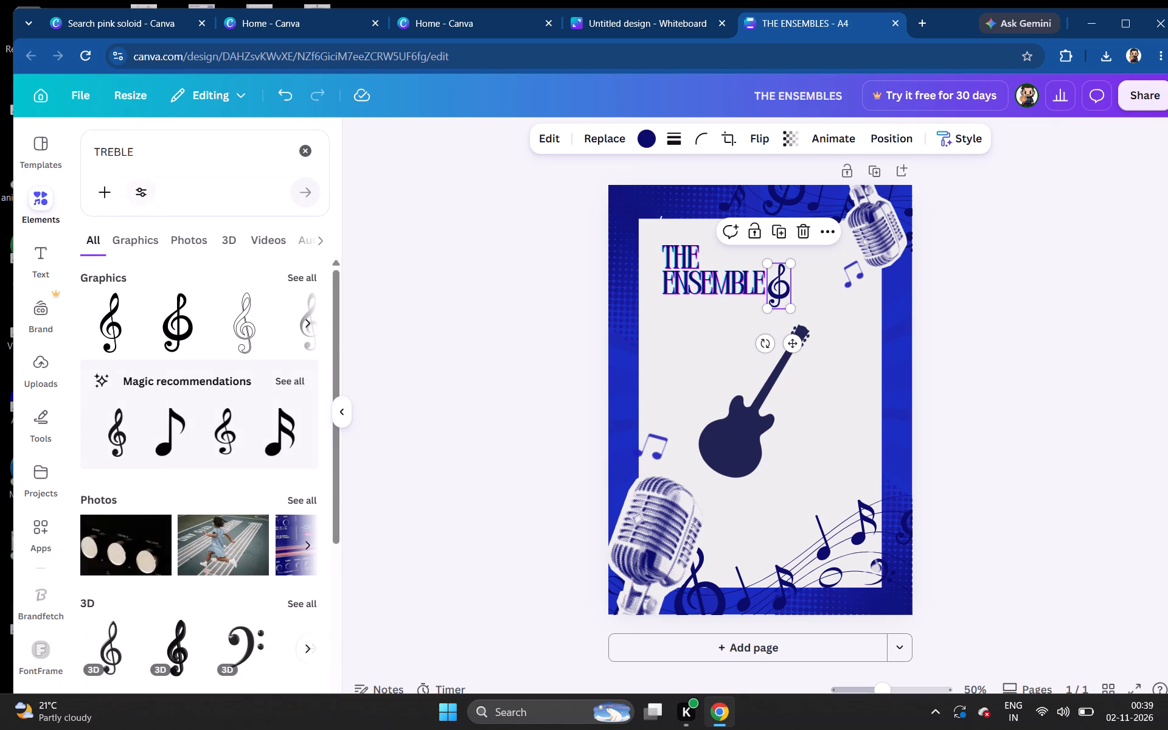
{"action": "scroll", "coordinate": [180, 341], "scroll_direction": "down", "scroll_amount": 1}
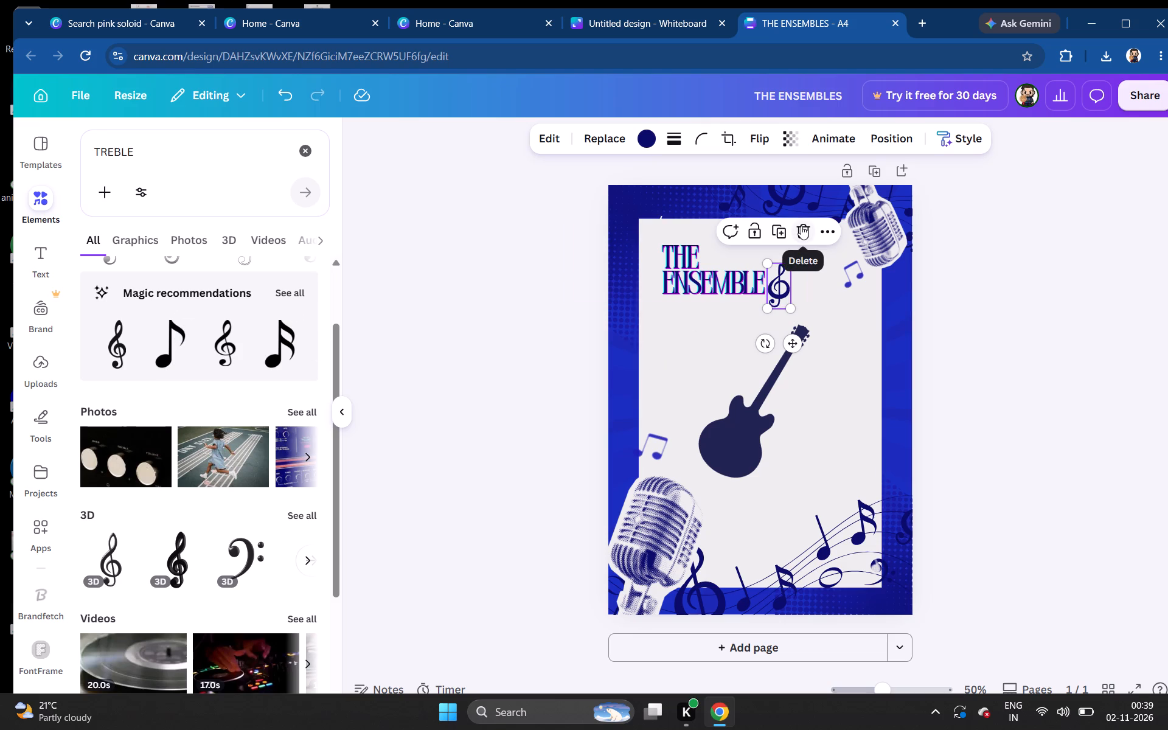
Replace the S in the heading's word "ENSEMBLE" with two spaces, leaving a gap between "EN" and "EMBLE".
{"action": "left_click", "coordinate": [779, 288]}
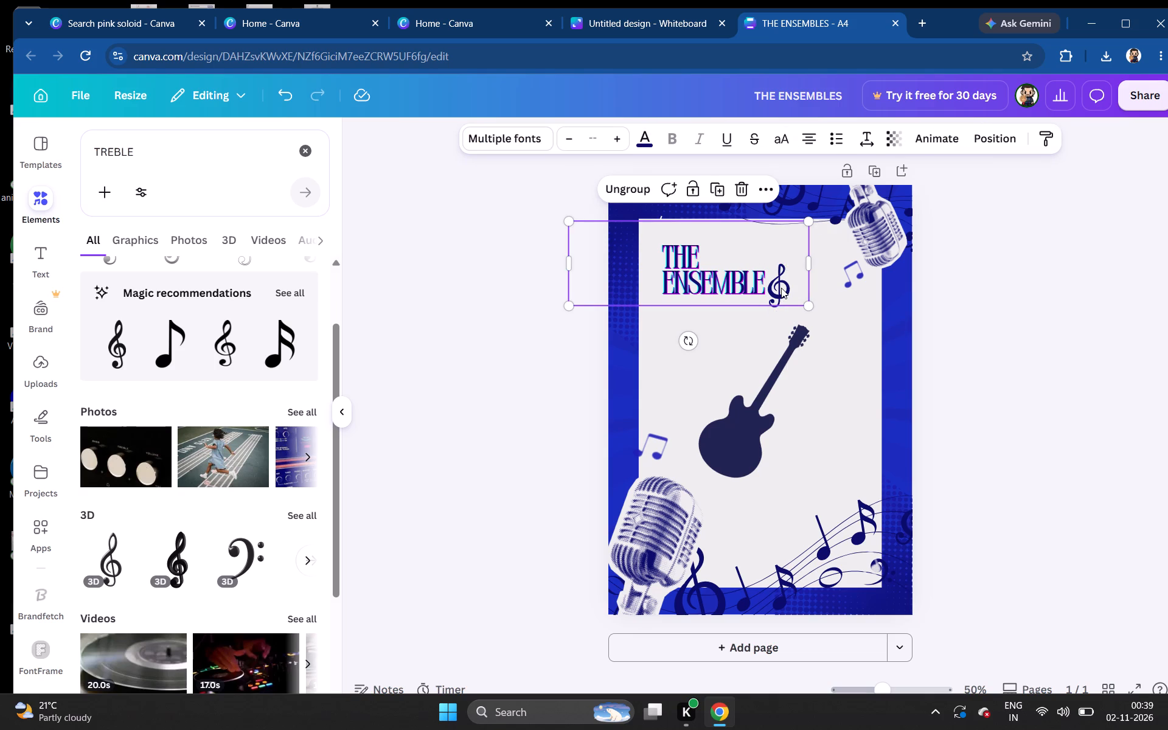
{"action": "left_click", "coordinate": [781, 287]}
{"action": "left_click", "coordinate": [779, 299]}
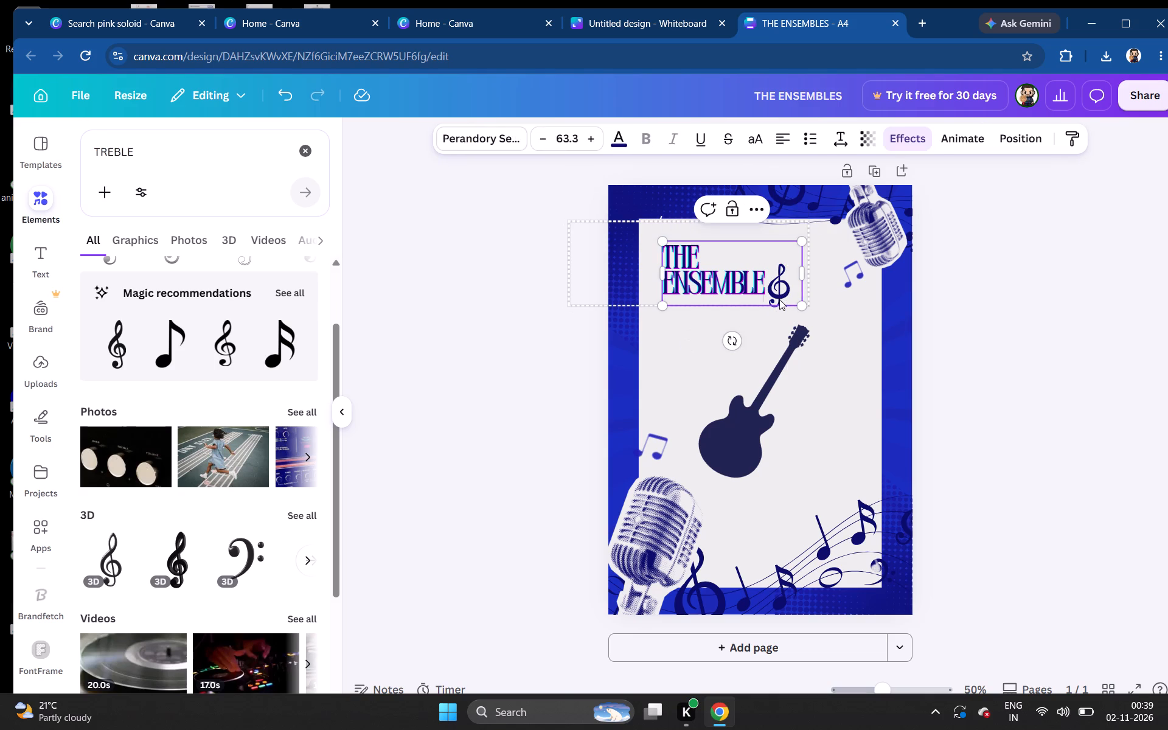
{"action": "left_click", "coordinate": [775, 293]}
{"action": "left_click", "coordinate": [700, 283]}
{"action": "key", "text": "BackSpace"}
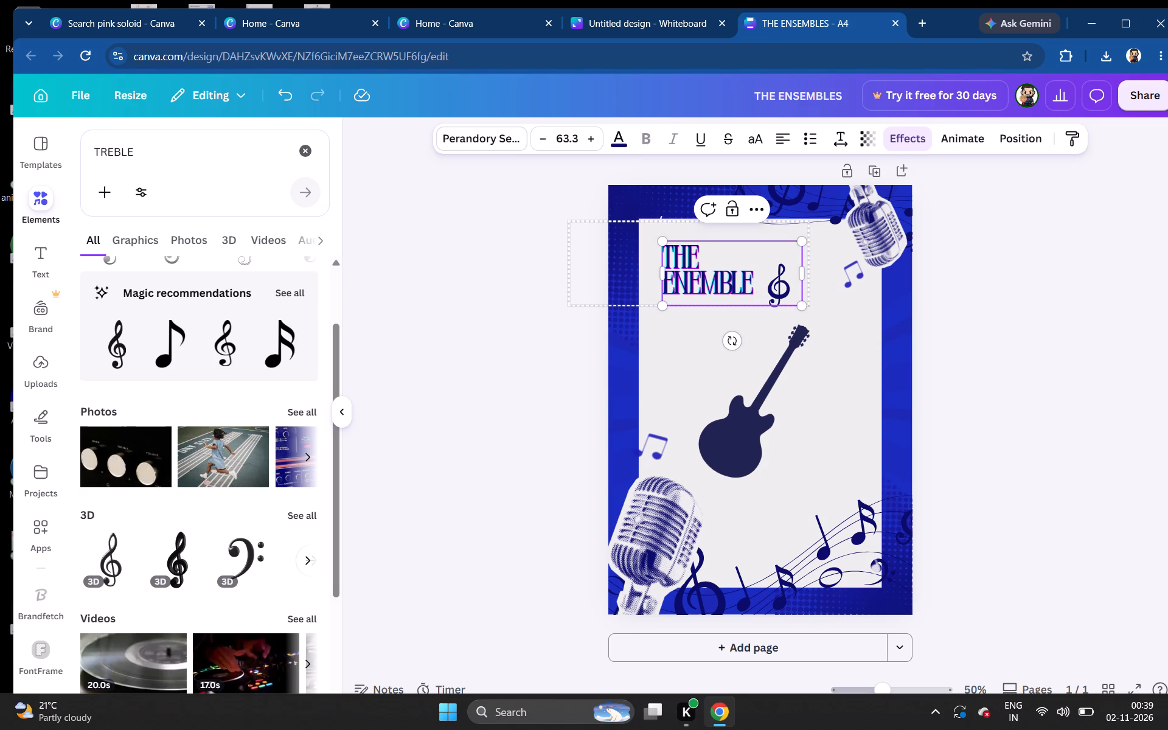
{"action": "key", "text": "space"}
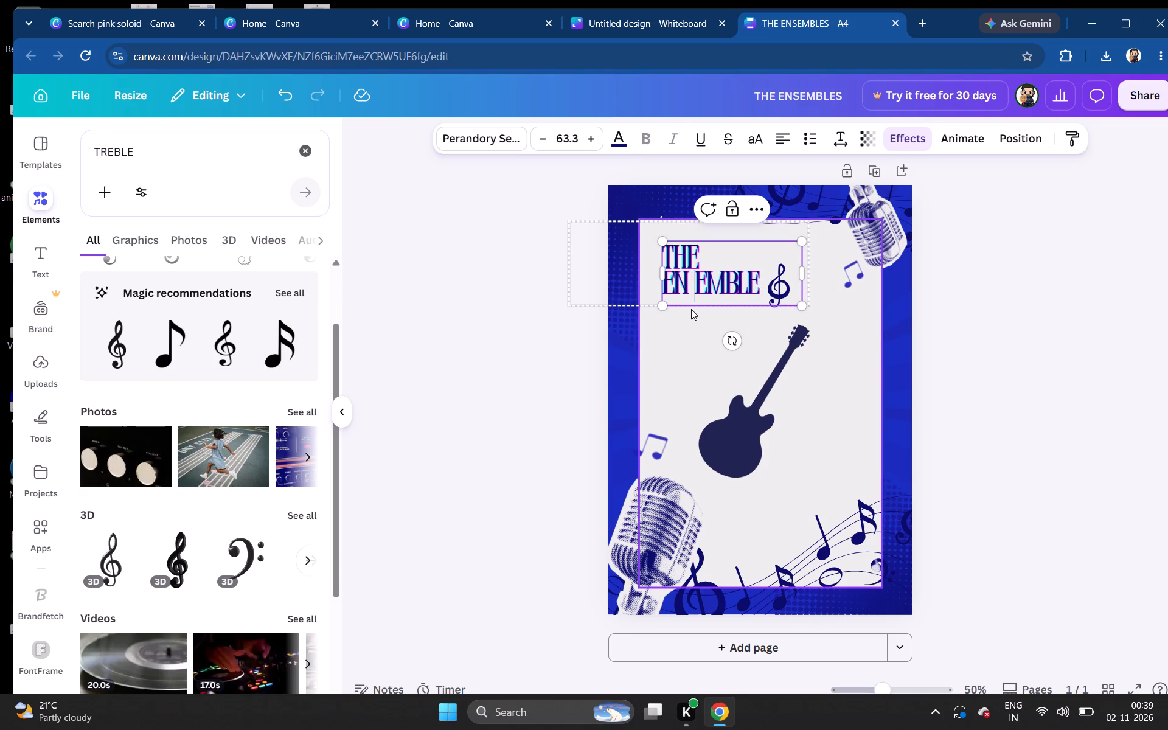
{"action": "key", "text": "space"}
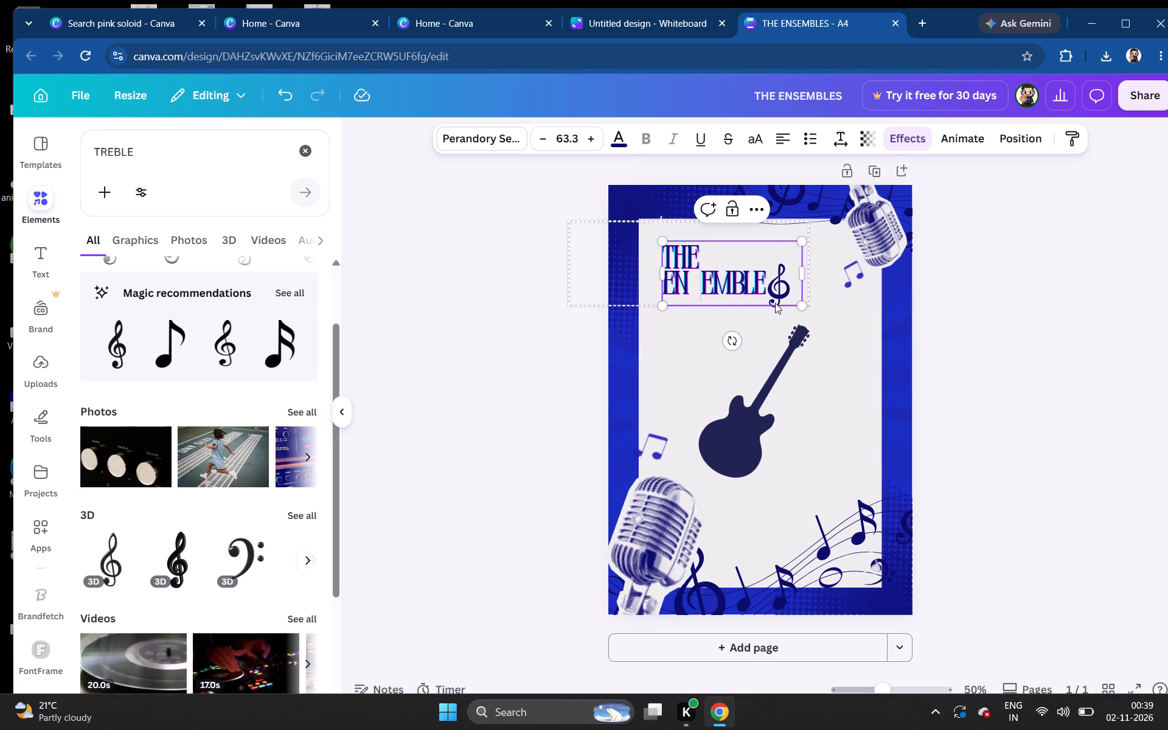
Move the navy treble clef from the end of the heading into the gap after "EN", so it stands in for the missing S.
{"action": "left_click", "coordinate": [778, 294]}
{"action": "left_click_drag", "start_coordinate": [775, 307], "coordinate": [776, 312]}
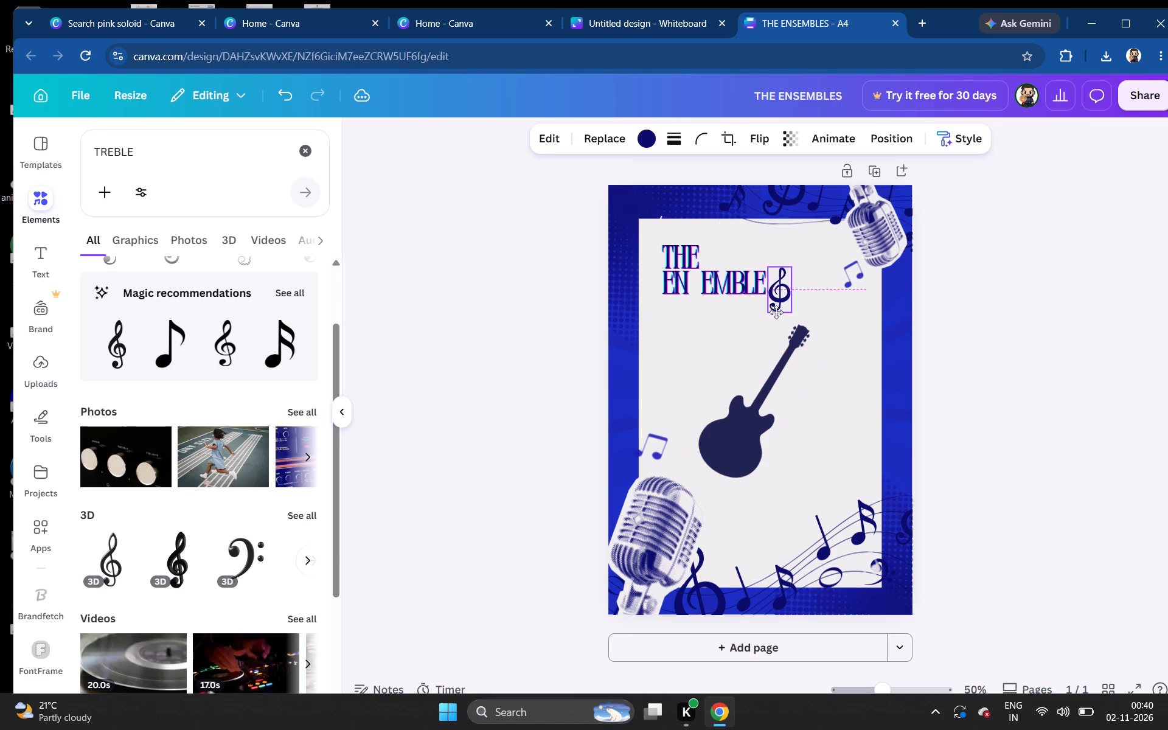
{"action": "left_click_drag", "start_coordinate": [776, 312], "coordinate": [739, 310]}
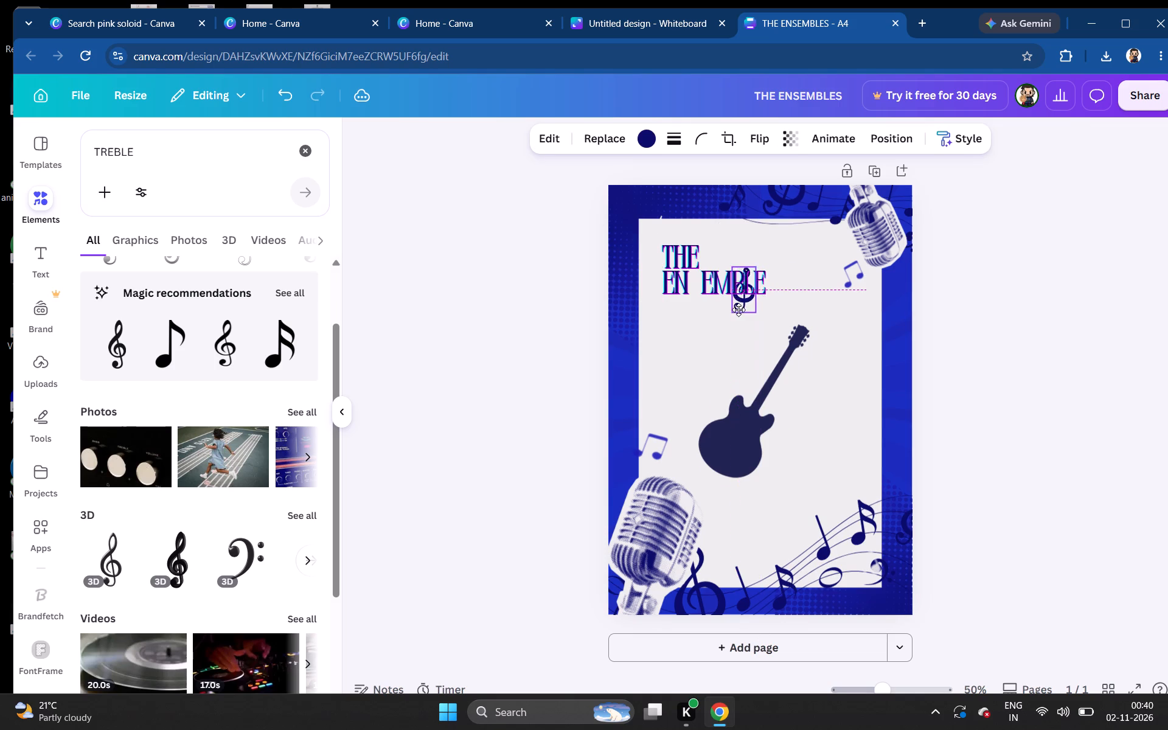
{"action": "left_click_drag", "start_coordinate": [739, 310], "coordinate": [700, 314]}
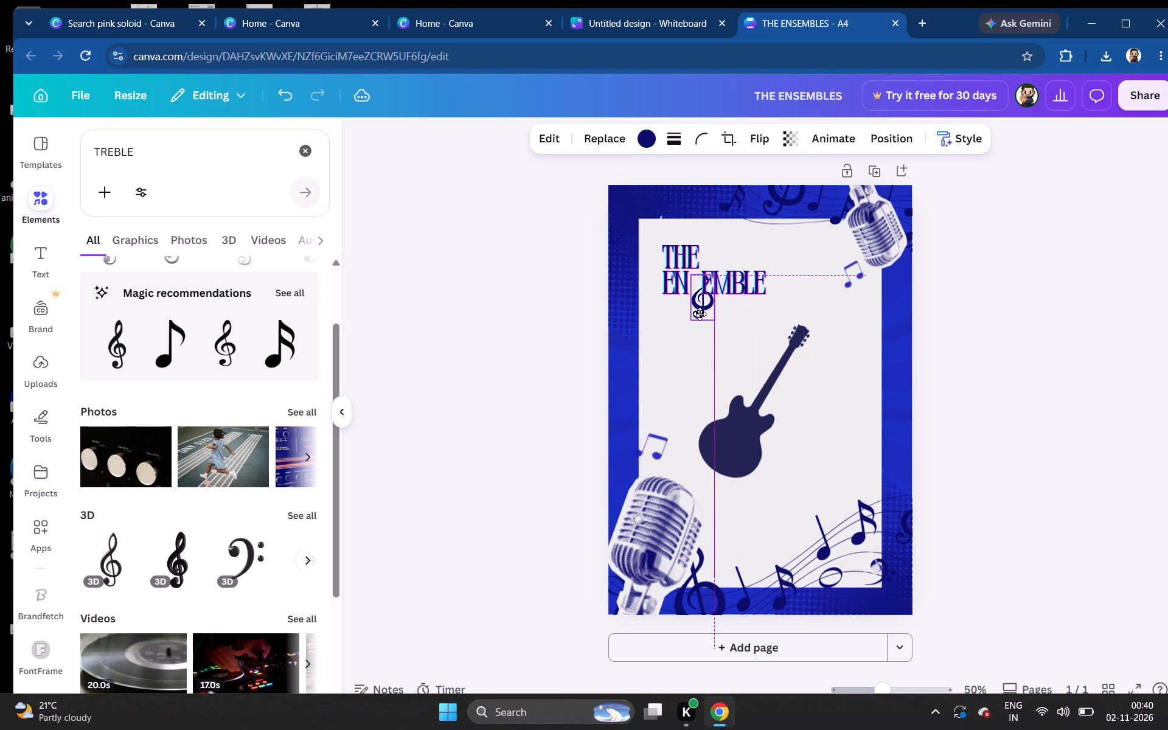
{"action": "left_click_drag", "start_coordinate": [700, 314], "coordinate": [690, 316]}
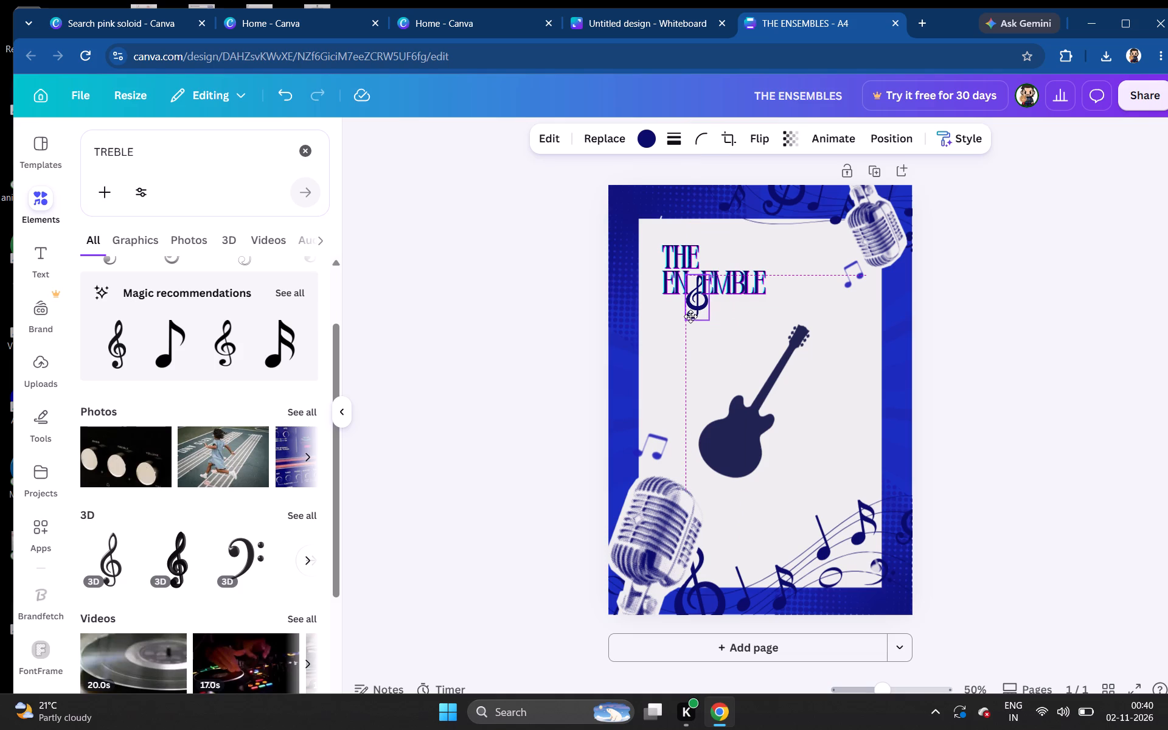
{"action": "left_click_drag", "start_coordinate": [690, 316], "coordinate": [697, 314]}
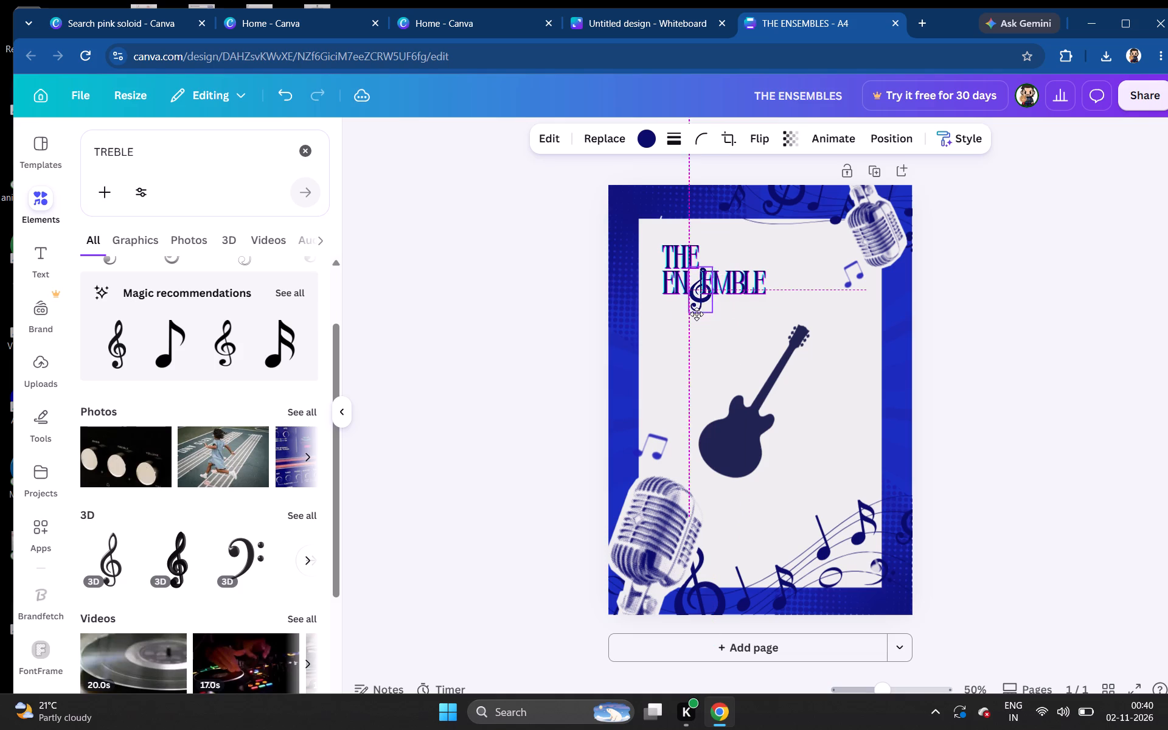
{"action": "left_click_drag", "start_coordinate": [697, 314], "coordinate": [695, 309]}
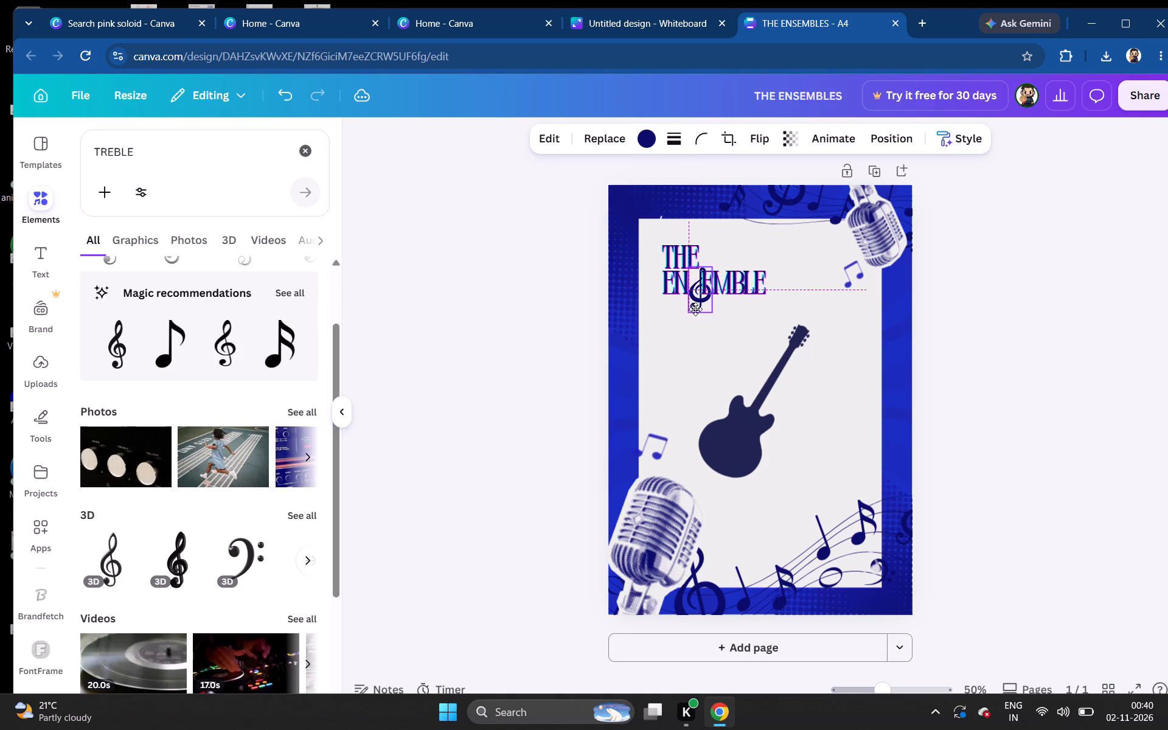
{"action": "left_click_drag", "start_coordinate": [695, 309], "coordinate": [693, 311]}
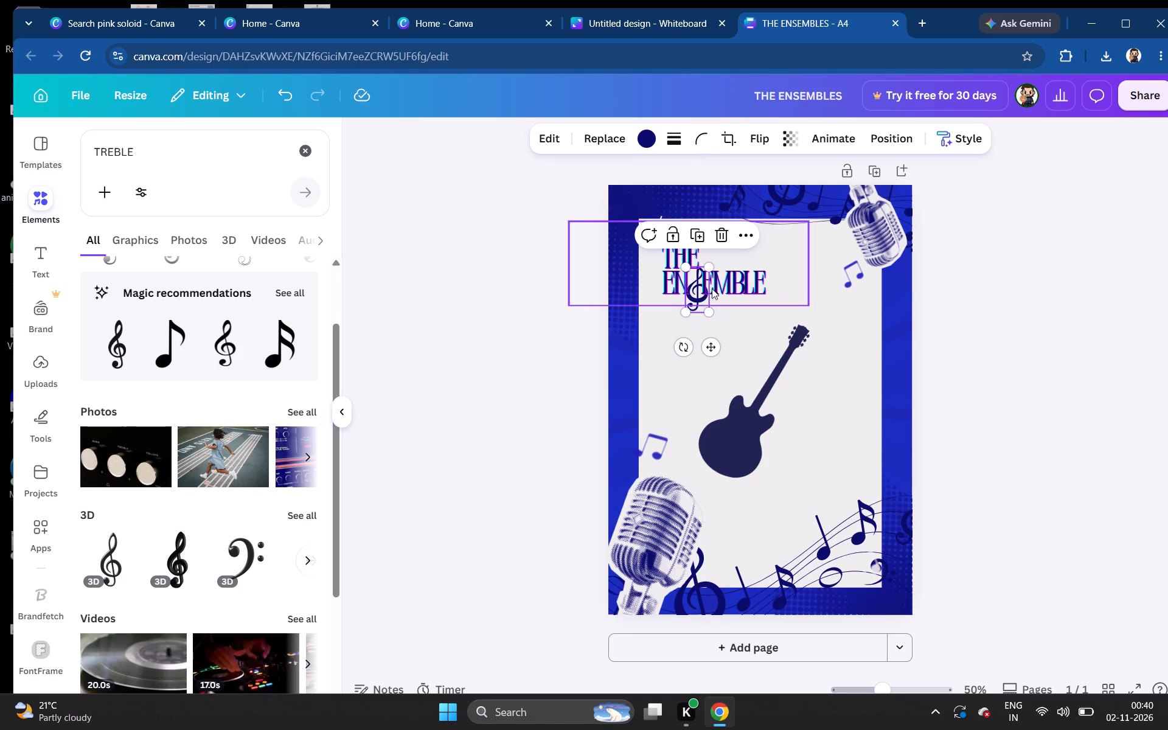
Widen the gap around the treble clef by adding three more spaces between "EN" and "EMBLE" in the heading.
{"action": "left_click", "coordinate": [680, 276]}
{"action": "left_click", "coordinate": [700, 277]}
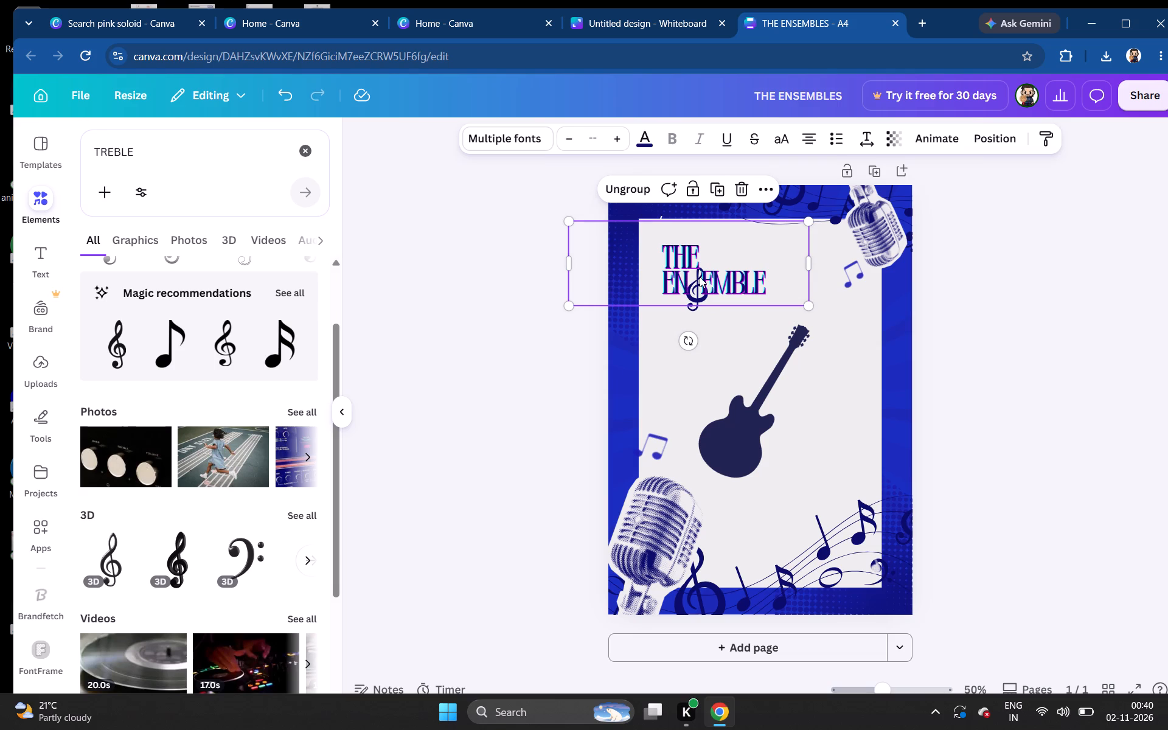
{"action": "left_click", "coordinate": [711, 277]}
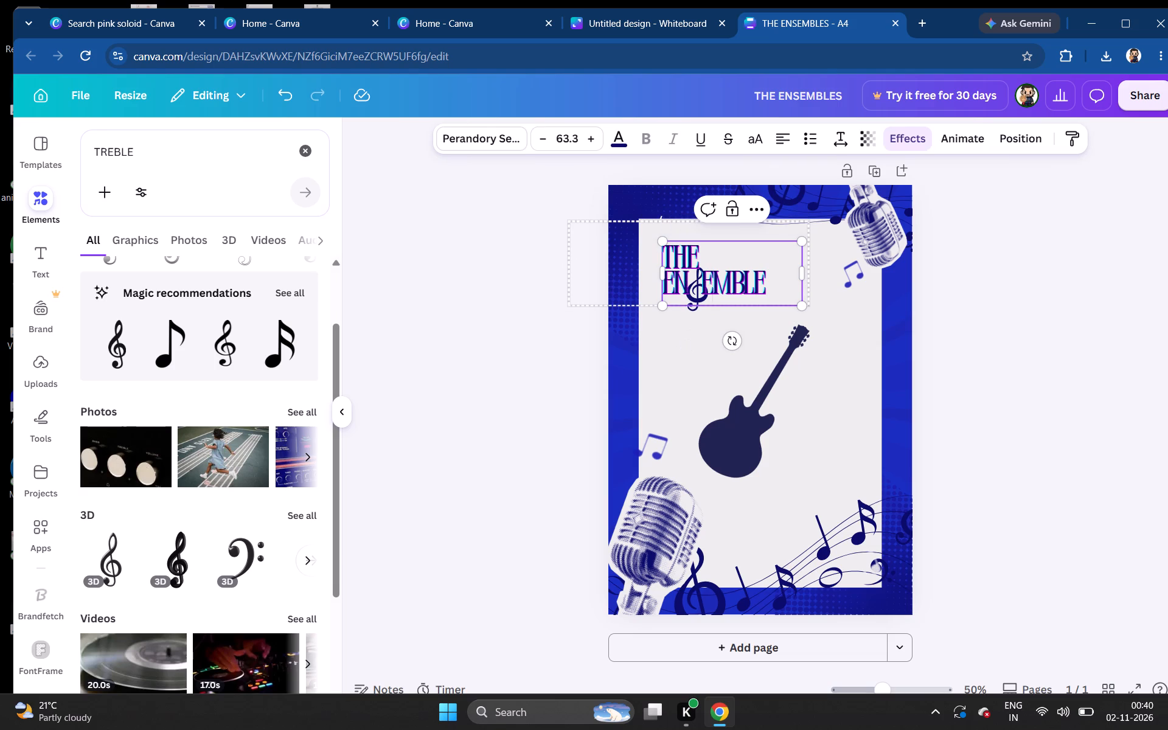
{"action": "left_click", "coordinate": [702, 284]}
{"action": "key", "text": "space"}
{"action": "key", "text": "space"}
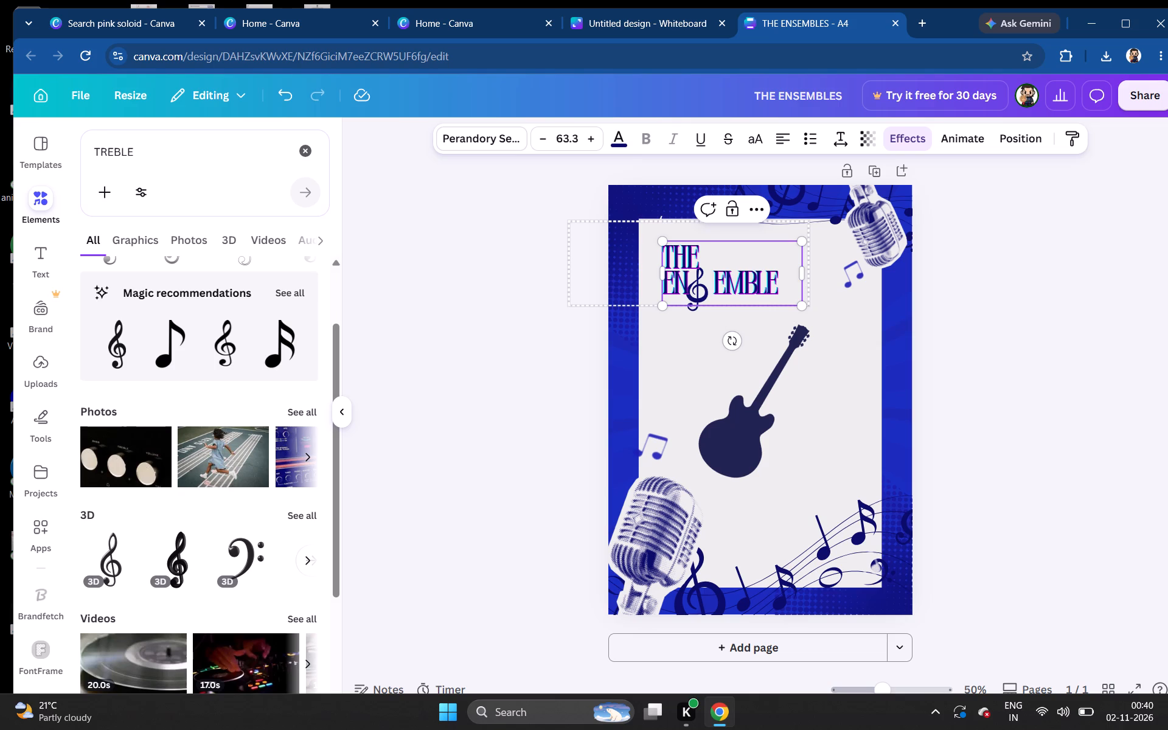
{"action": "left_click", "coordinate": [688, 290]}
{"action": "key", "text": "space"}
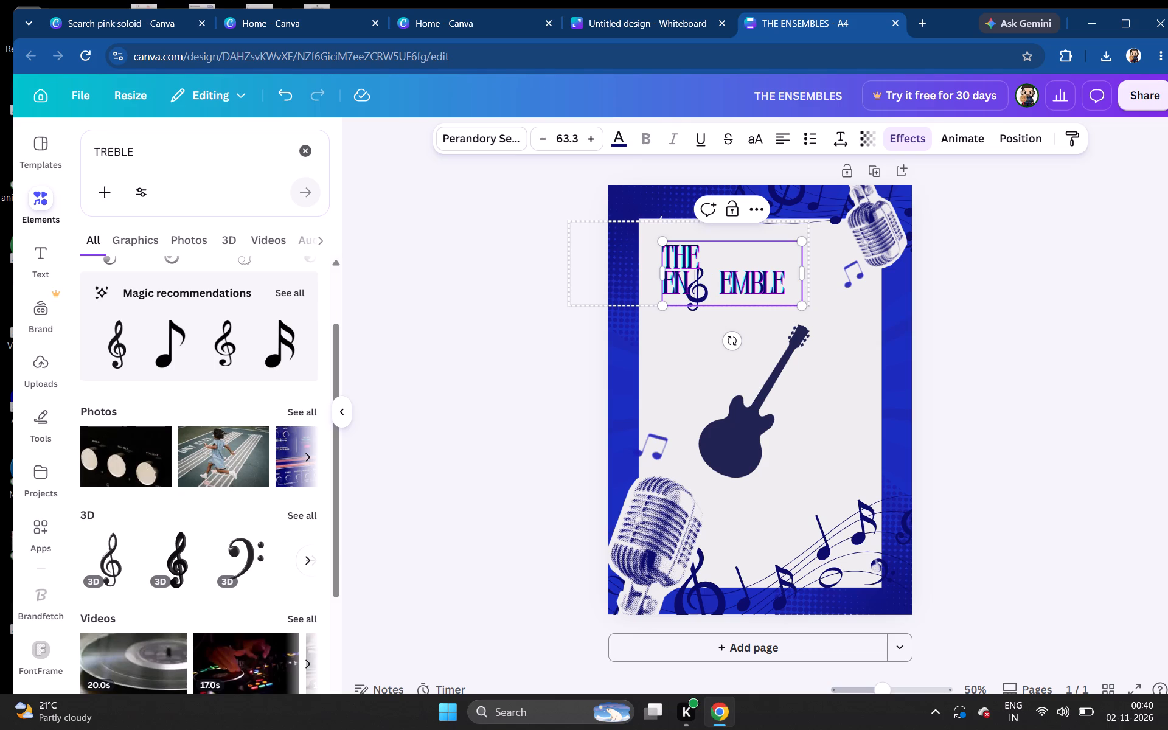
{"action": "left_click", "coordinate": [696, 299]}
Nudge the navy treble clef slightly to the right within the gap between "EN" and "EMBLE" in the heading.
{"action": "left_click_drag", "start_coordinate": [692, 307], "coordinate": [698, 308]}
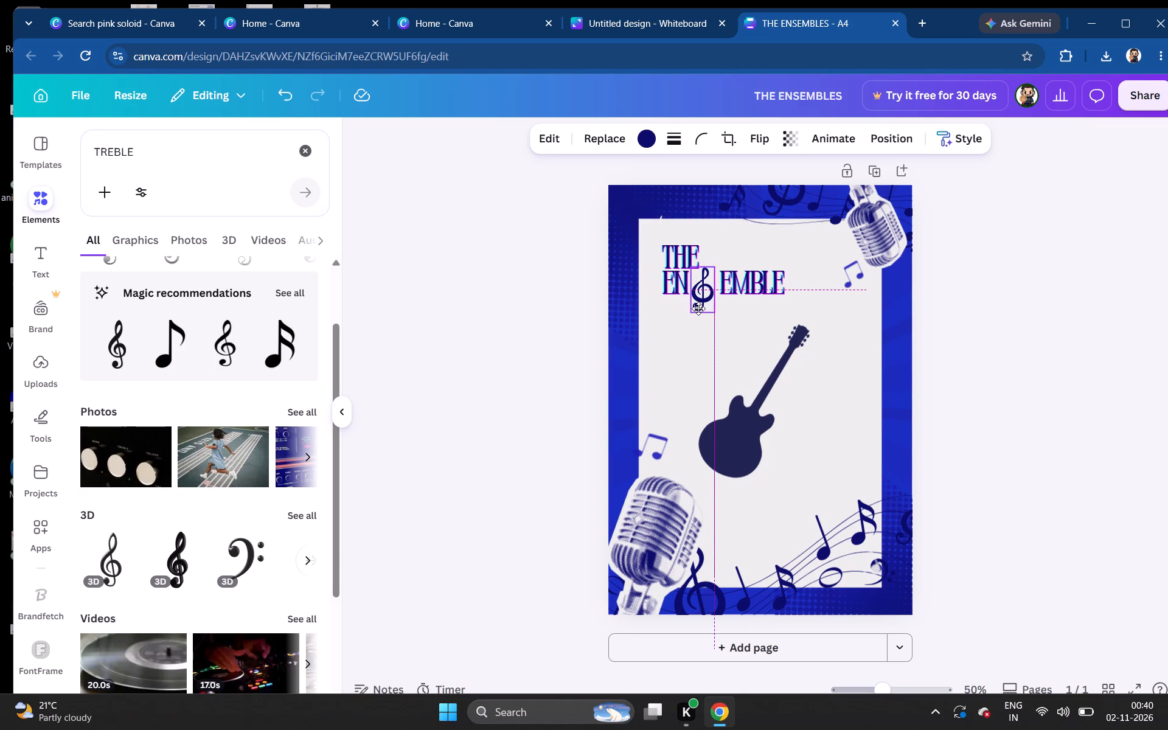
{"action": "left_click_drag", "start_coordinate": [698, 308], "coordinate": [703, 309]}
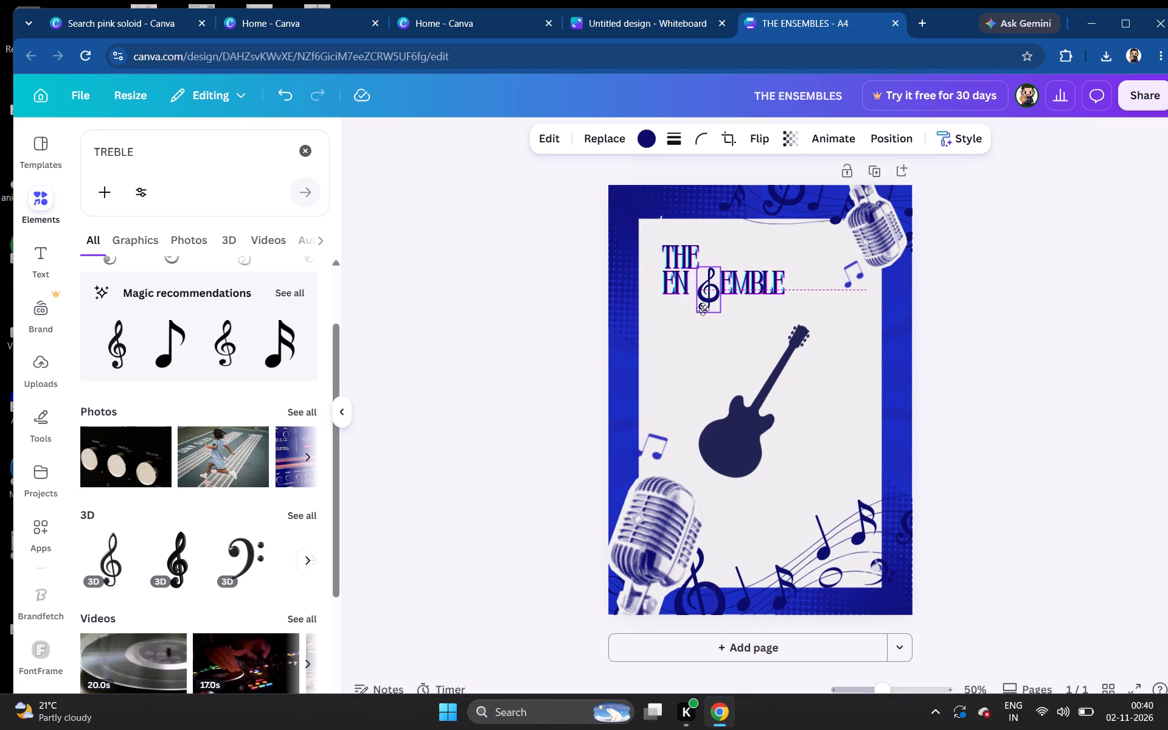
{"action": "left_click_drag", "start_coordinate": [703, 309], "coordinate": [703, 309]}
{"action": "left_click_drag", "start_coordinate": [703, 309], "coordinate": [701, 309]}
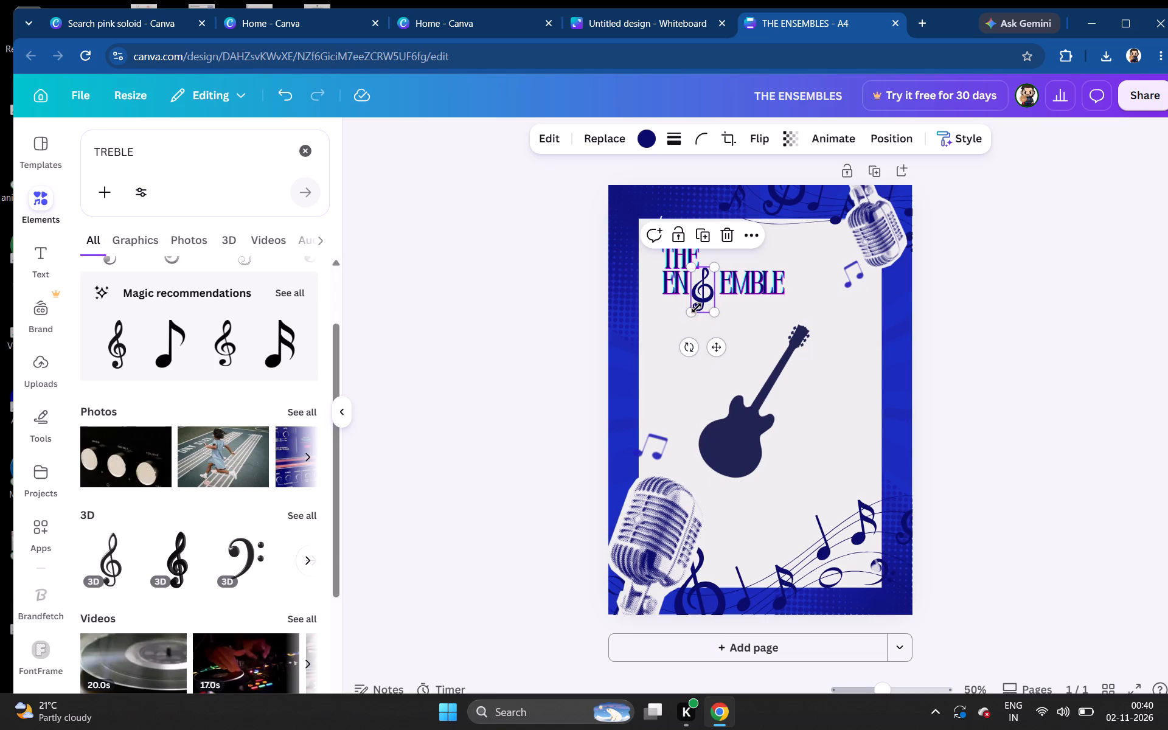
Add an S at the end of the heading's second line so that it ends in "EMBLES".
{"action": "left_click", "coordinate": [723, 288]}
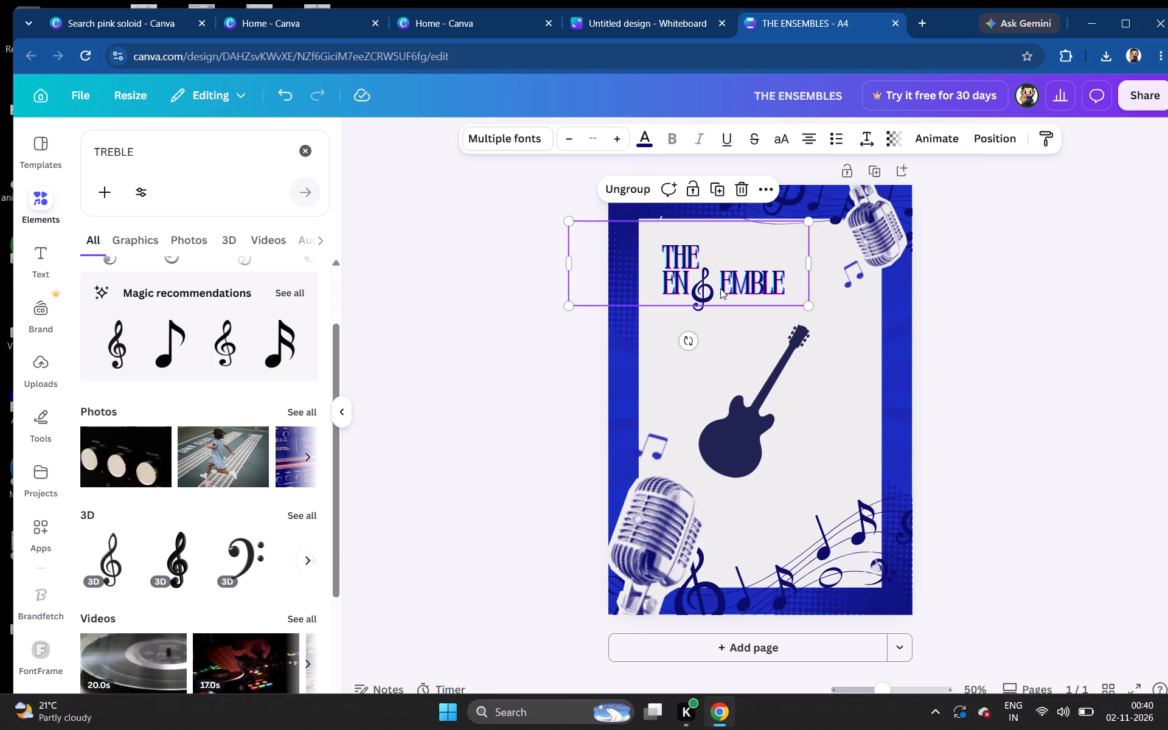
{"action": "left_click", "coordinate": [718, 287]}
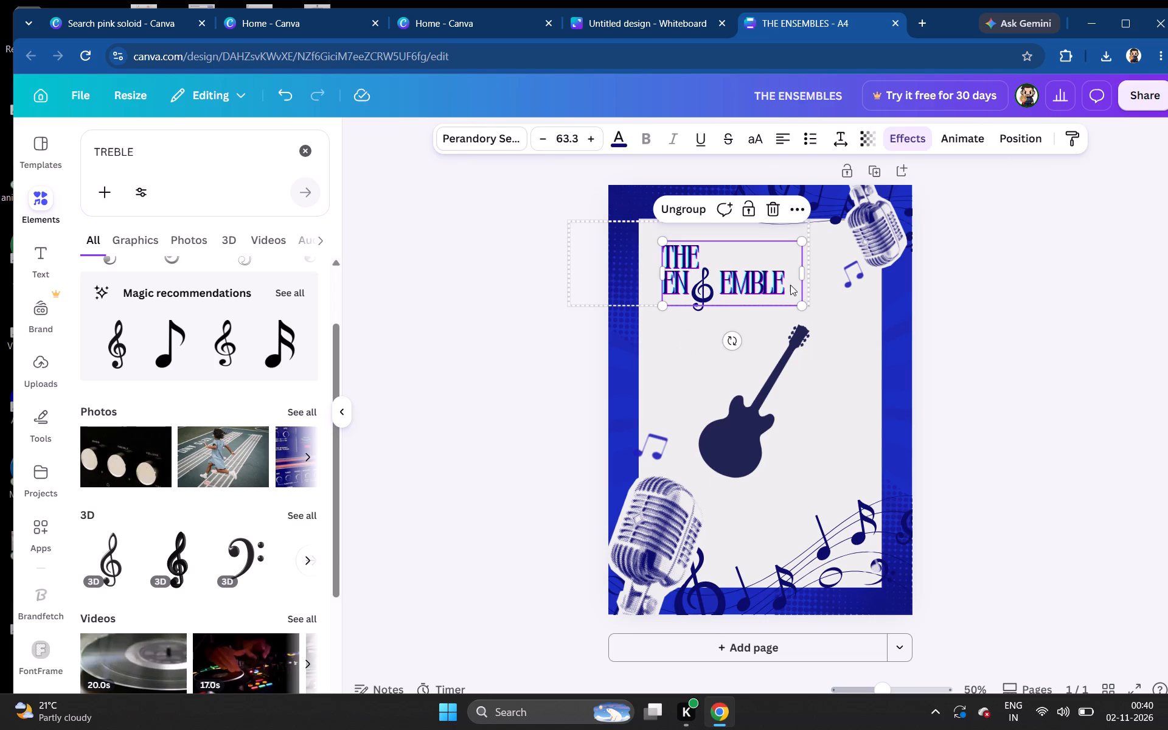
{"action": "left_click", "coordinate": [787, 286]}
{"action": "key", "text": "s"}
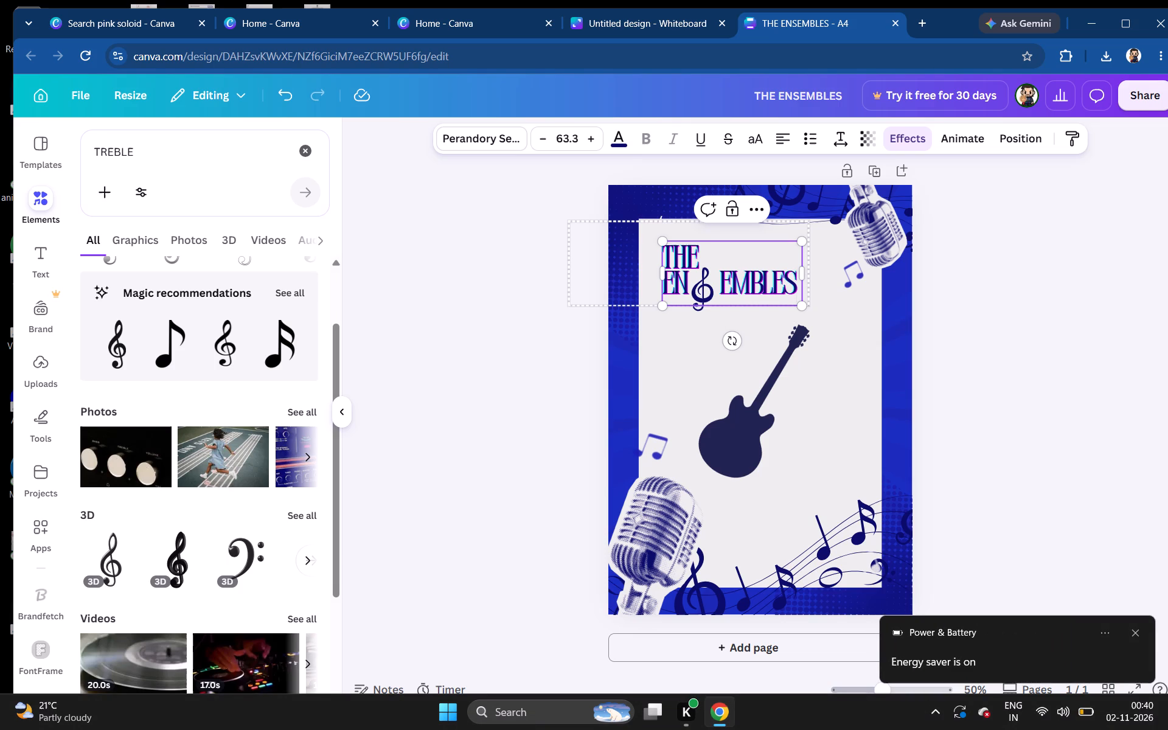
Remove one space before "EMBLES" in the heading and insert one space between the E and N of "EN".
{"action": "left_click", "coordinate": [734, 286]}
{"action": "left_click", "coordinate": [713, 285]}
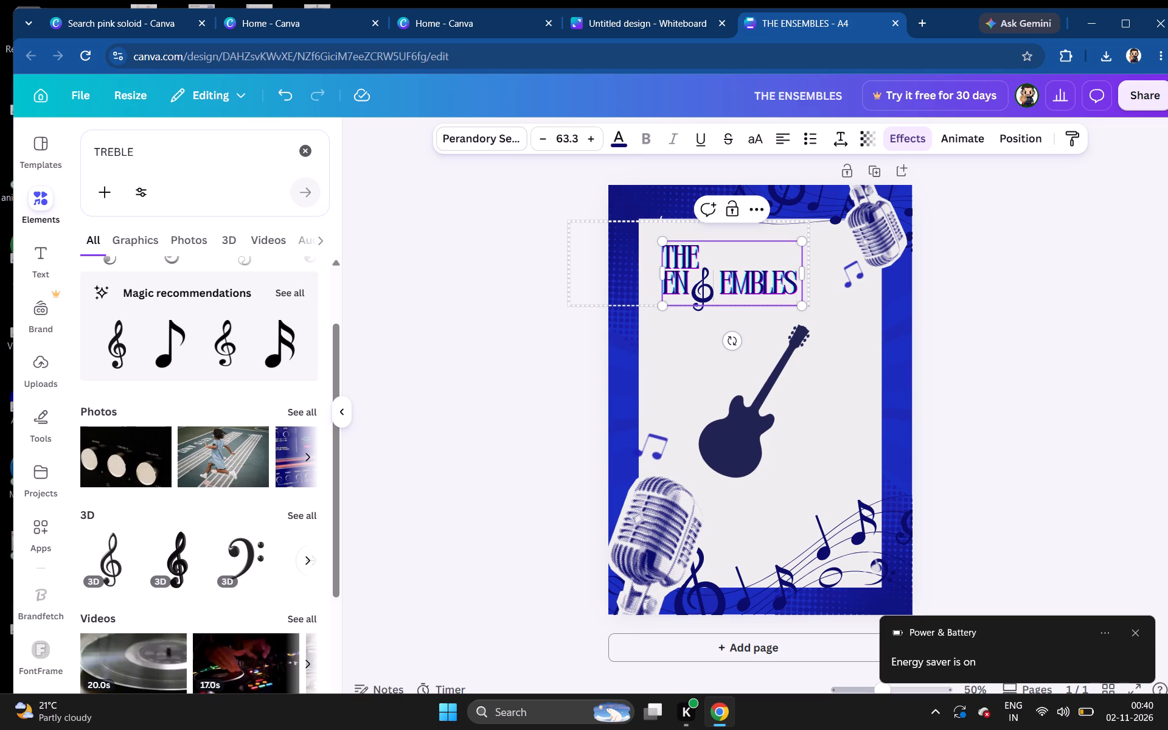
{"action": "left_click", "coordinate": [719, 288]}
{"action": "key", "text": "BackSpace"}
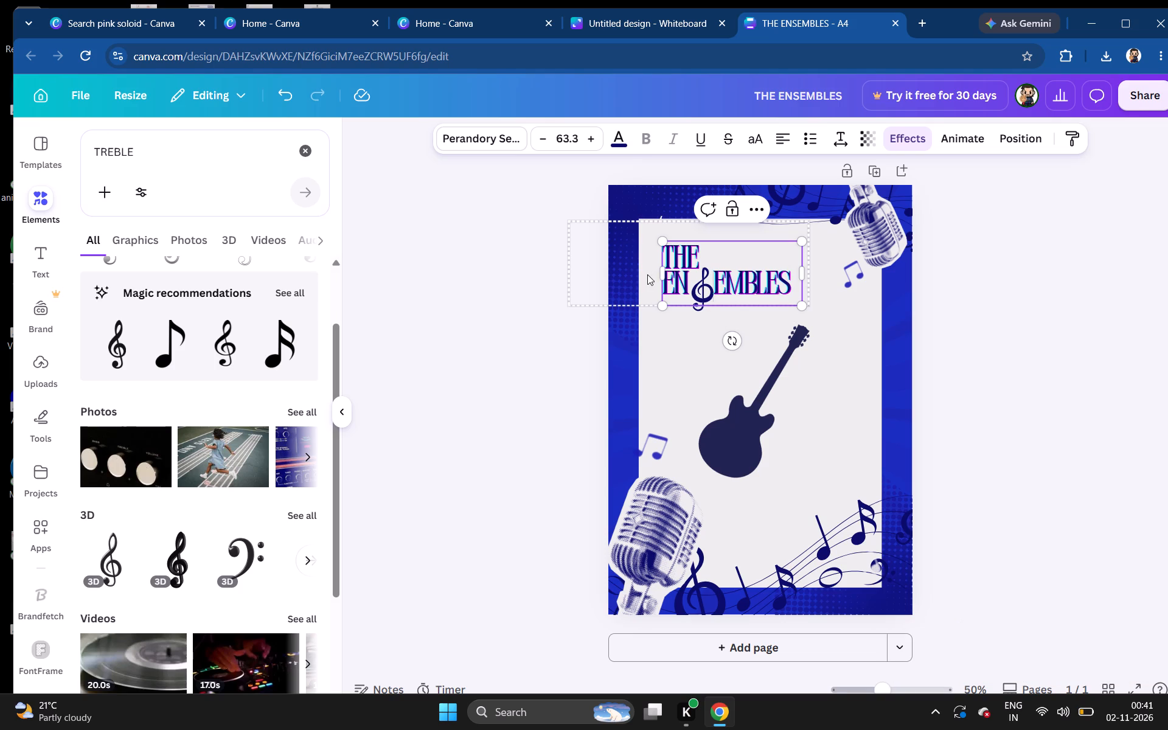
{"action": "left_click", "coordinate": [678, 295]}
{"action": "key", "text": "space"}
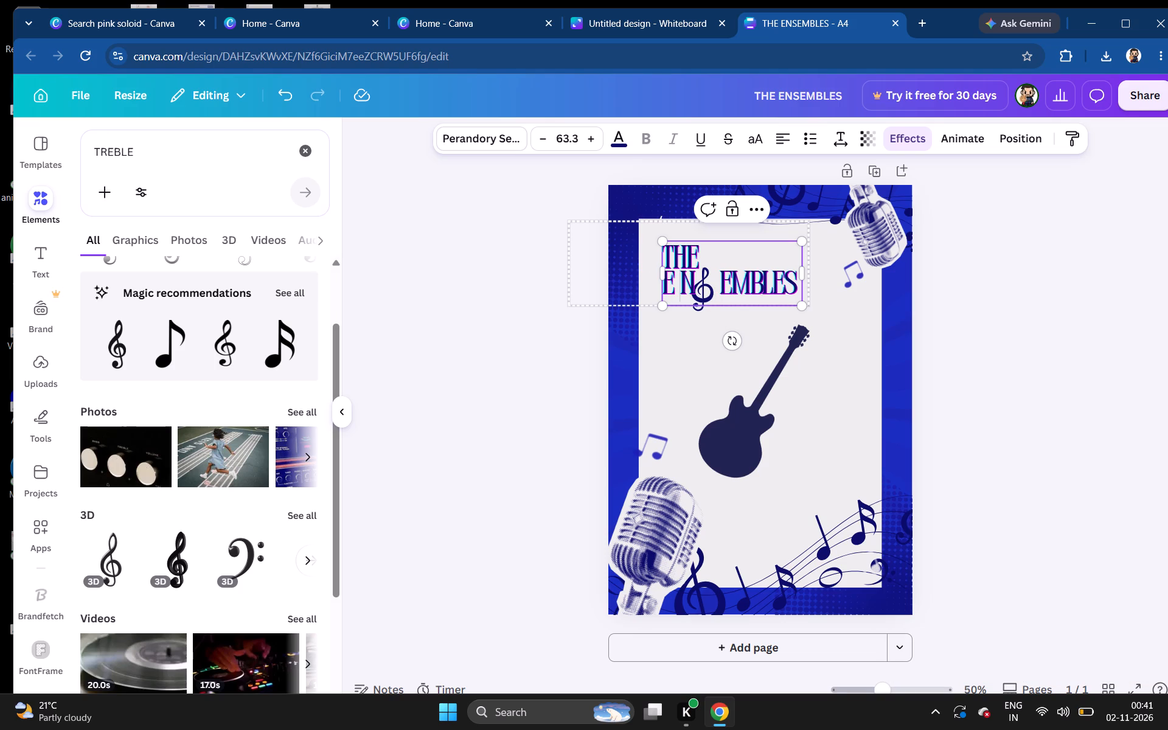
Shift the treble clef slightly to the right so it fits between the N and "EMBLES".
{"action": "left_click", "coordinate": [733, 286]}
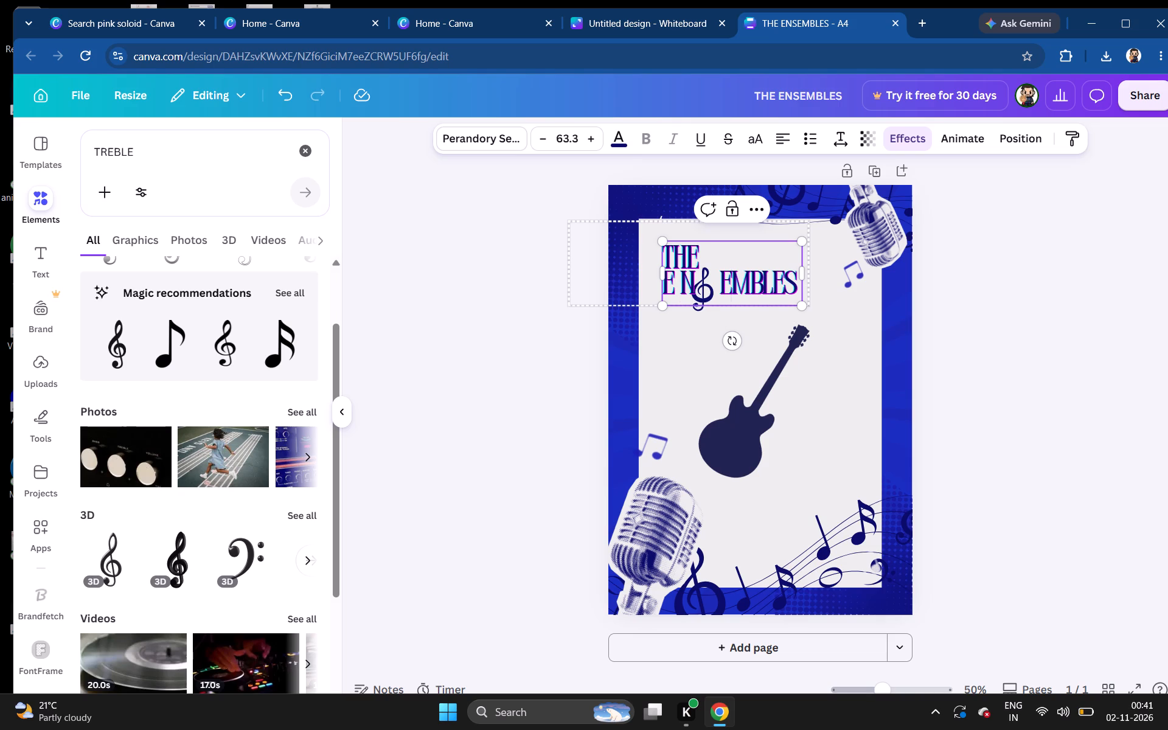
{"action": "left_click", "coordinate": [709, 285]}
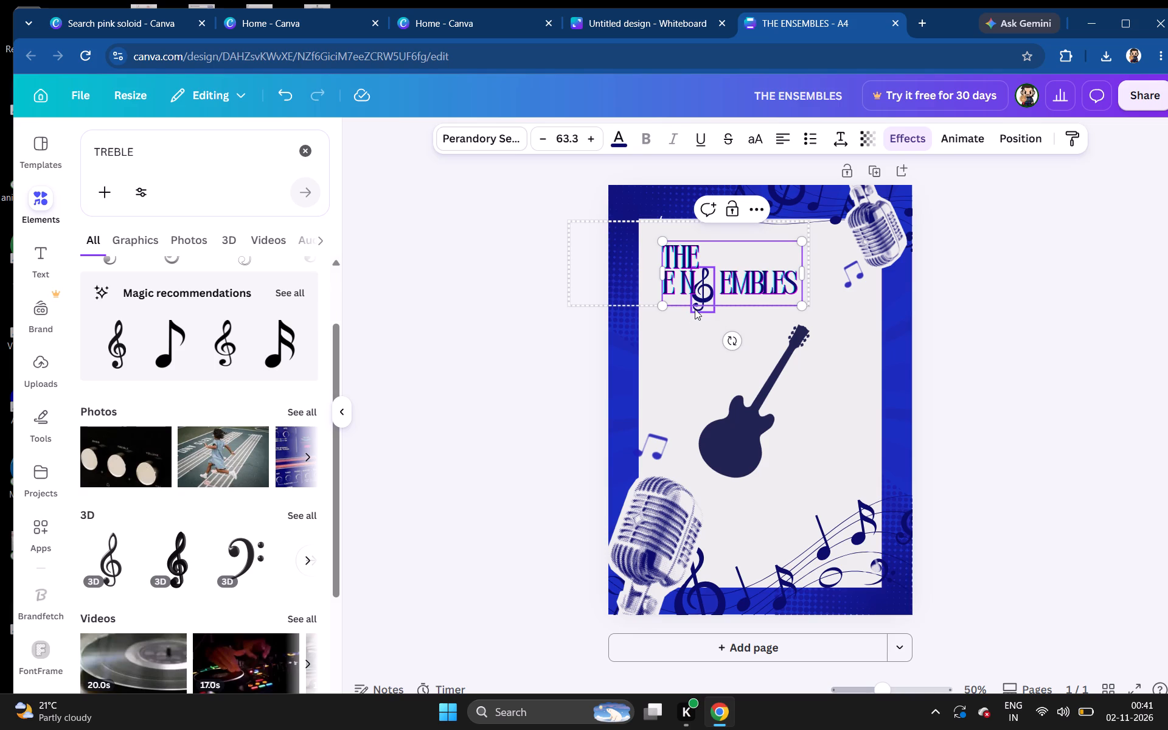
{"action": "left_click", "coordinate": [695, 309]}
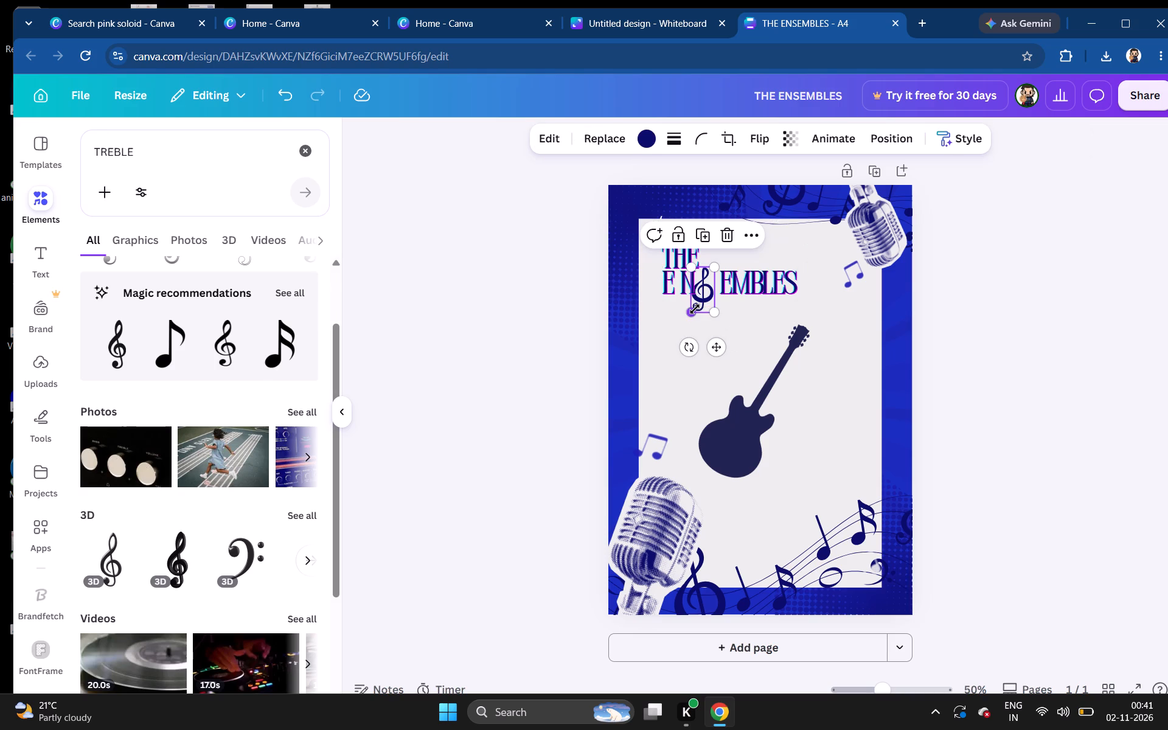
{"action": "left_click", "coordinate": [703, 309]}
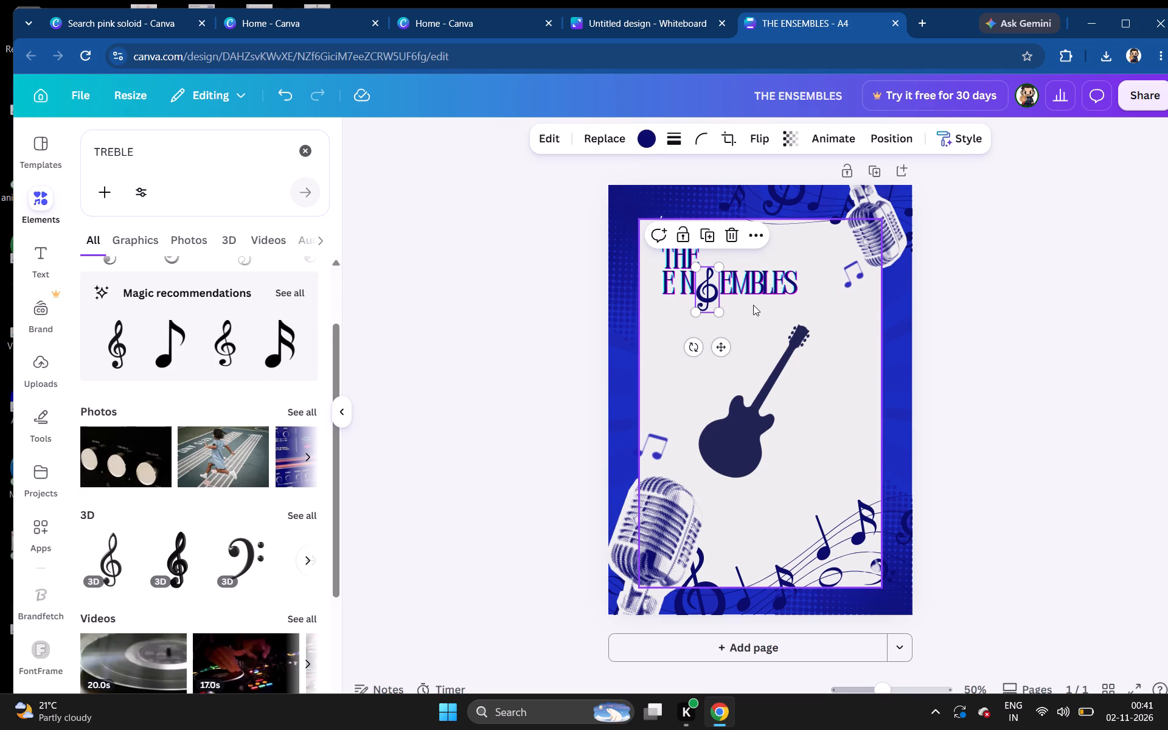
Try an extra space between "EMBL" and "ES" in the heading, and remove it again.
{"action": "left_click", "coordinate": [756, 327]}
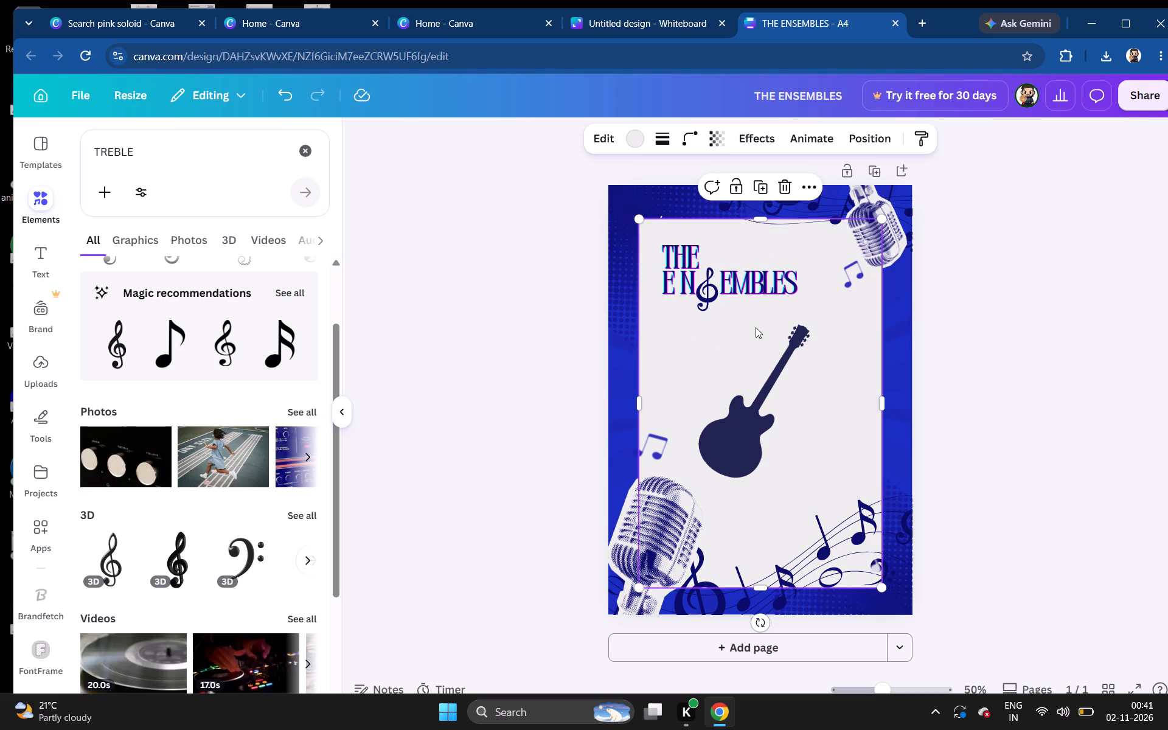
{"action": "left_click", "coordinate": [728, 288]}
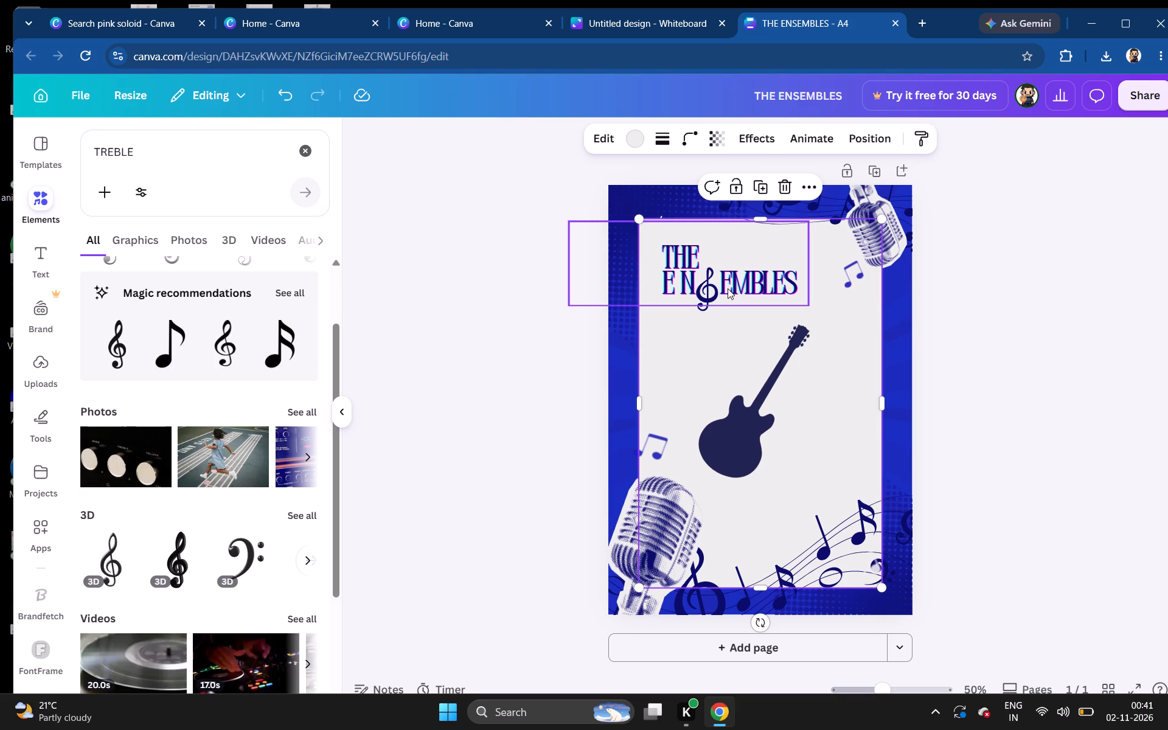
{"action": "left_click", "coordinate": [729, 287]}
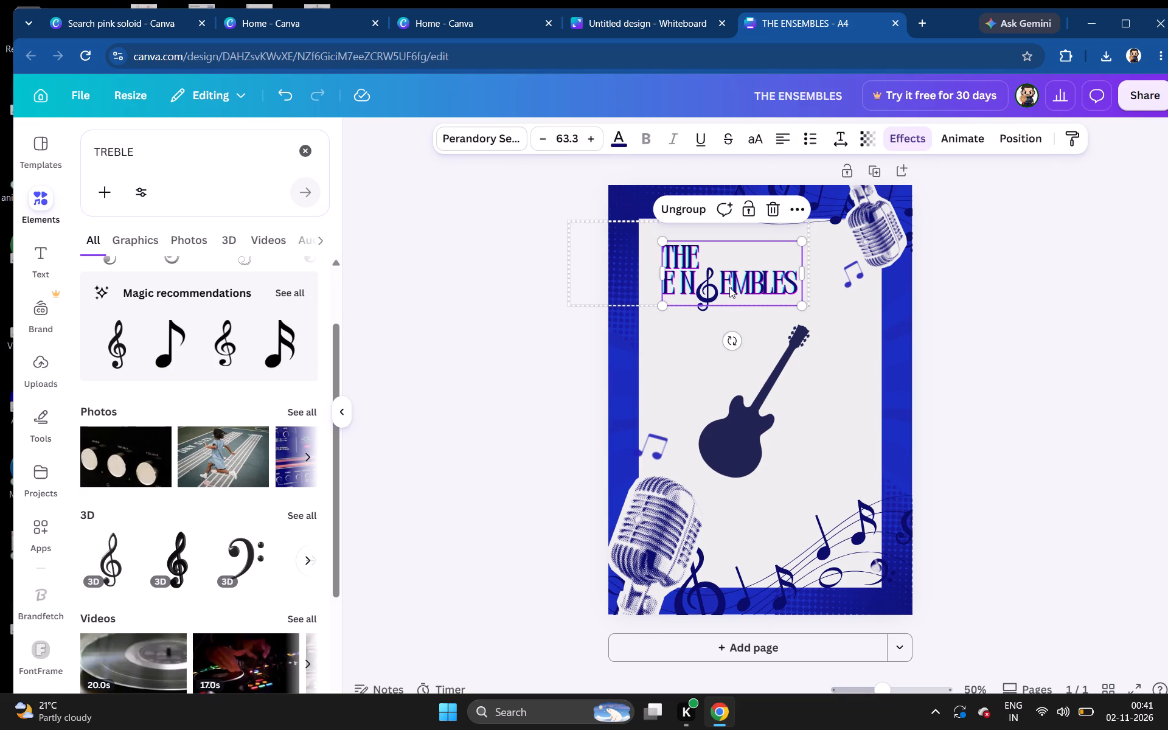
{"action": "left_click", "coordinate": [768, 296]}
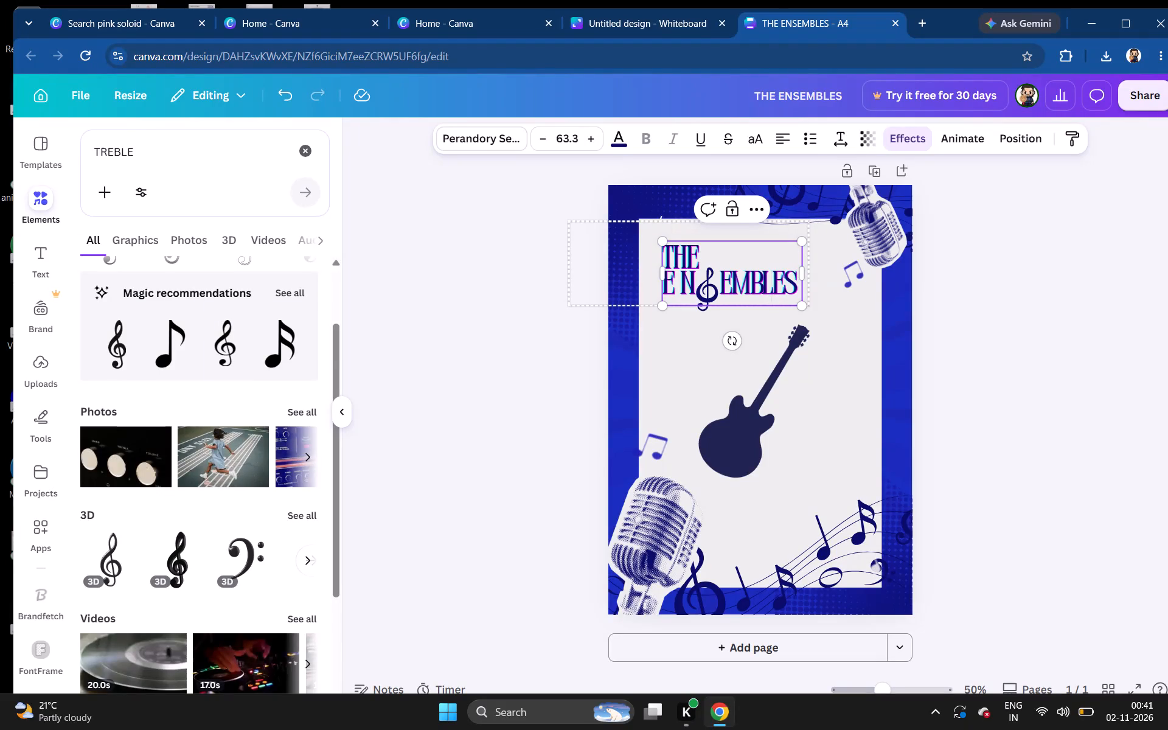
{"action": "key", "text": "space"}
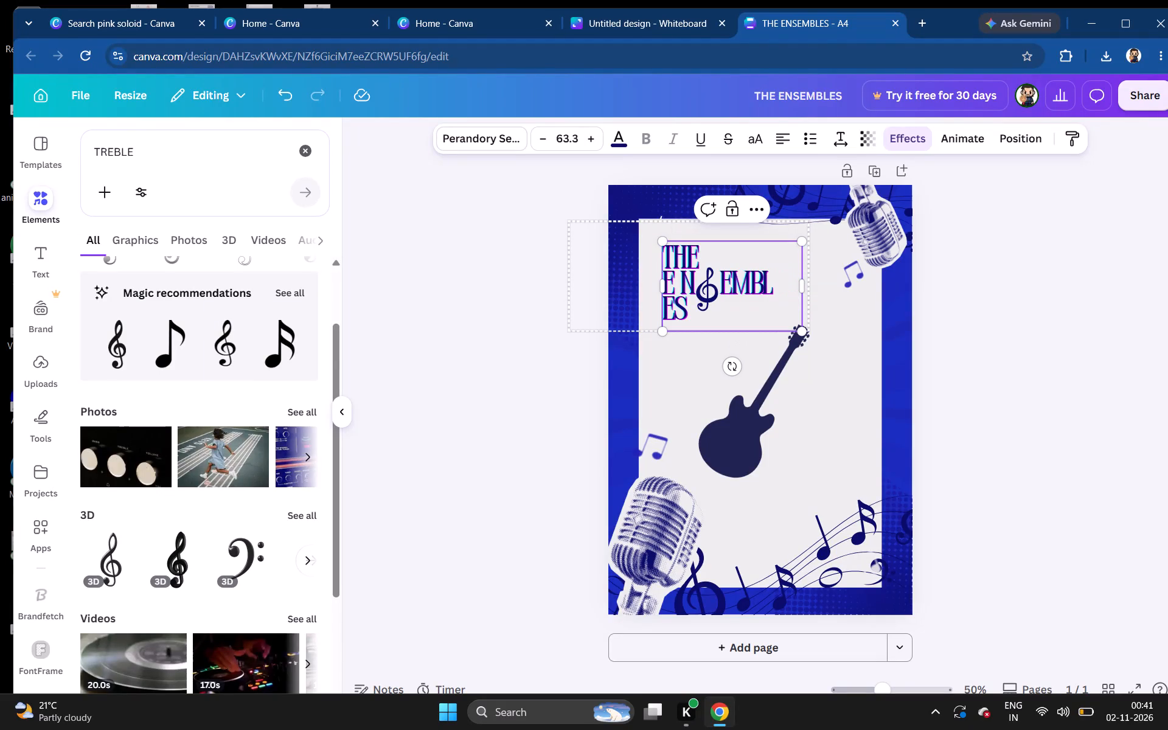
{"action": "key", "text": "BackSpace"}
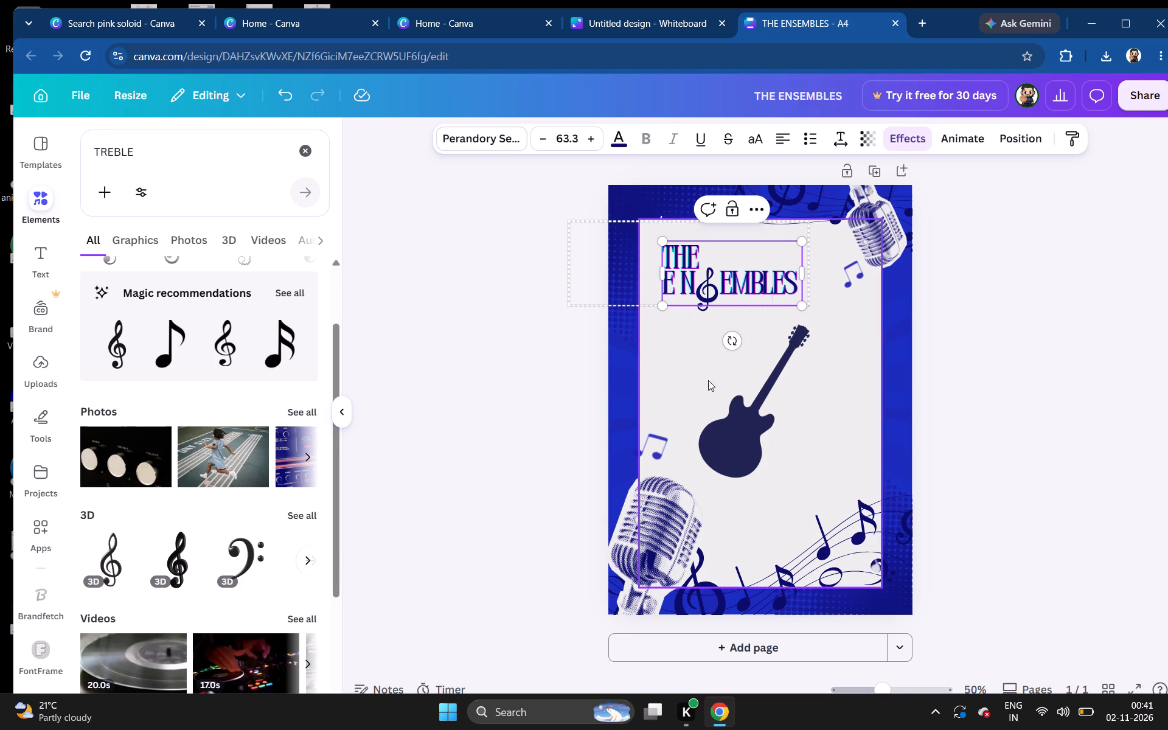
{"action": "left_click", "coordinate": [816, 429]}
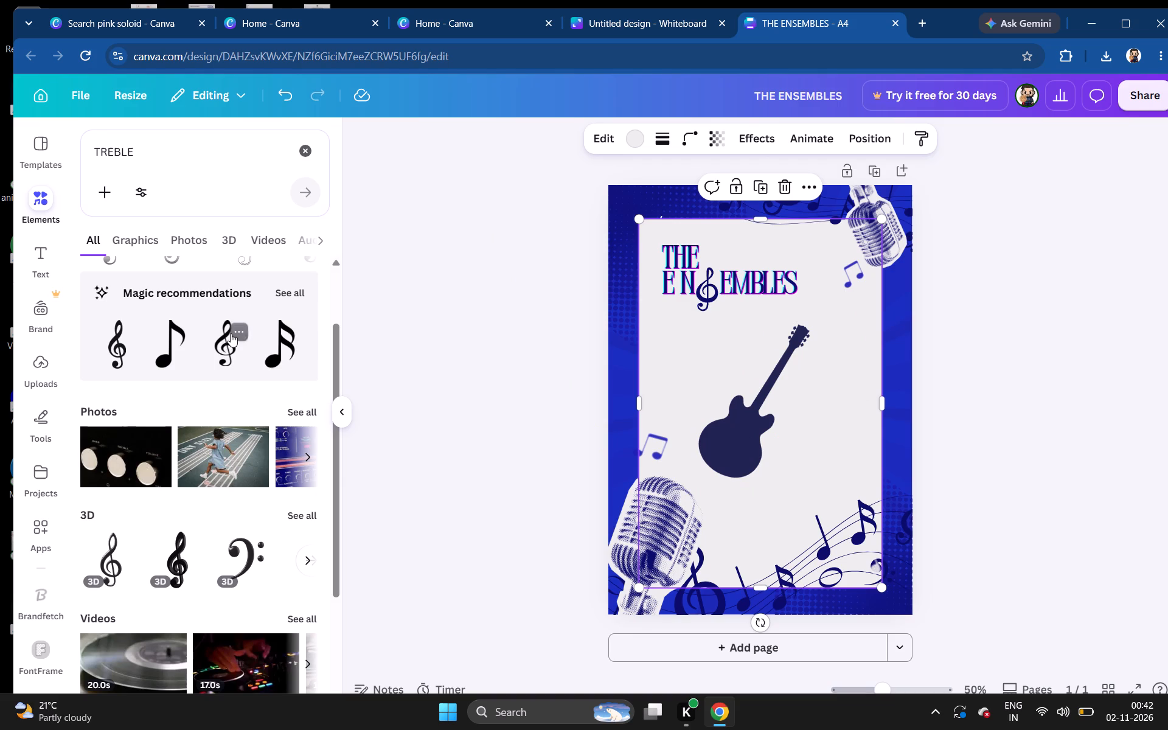
Add the piano keyboard graphic from the full set of Magic recommendations and rotate it to a nearly vertical tilt.
{"action": "left_click", "coordinate": [284, 287]}
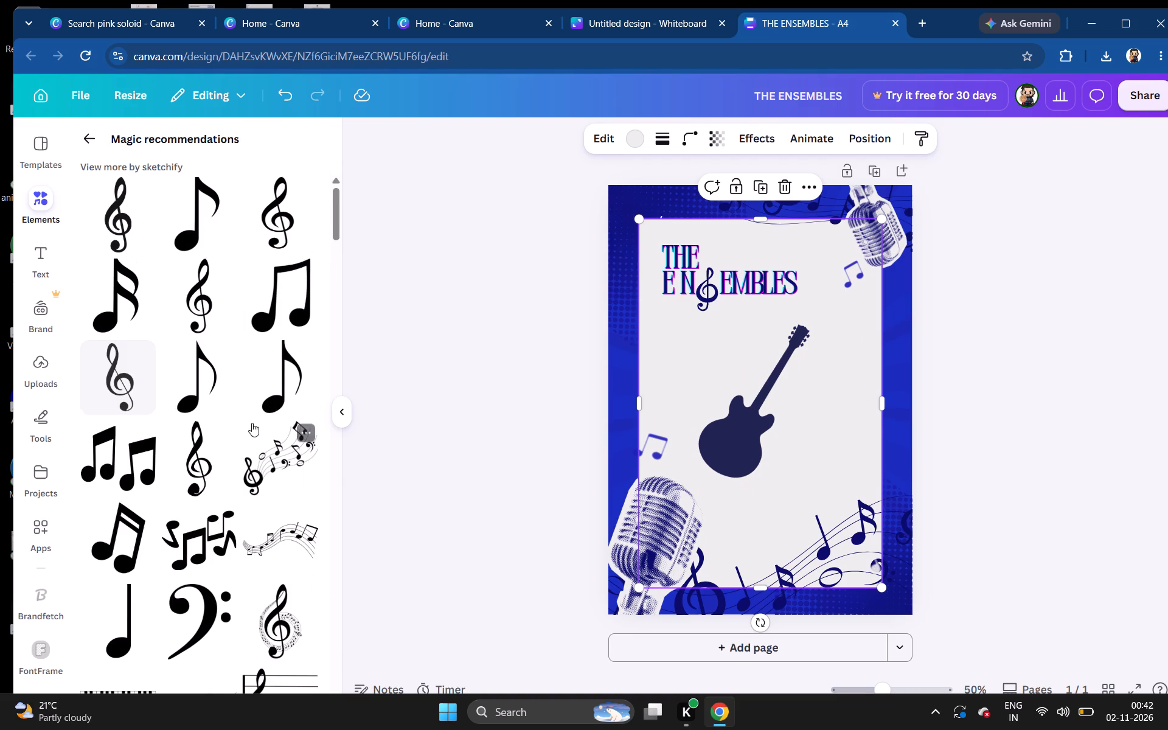
{"action": "scroll", "coordinate": [252, 423], "scroll_direction": "down", "scroll_amount": 4}
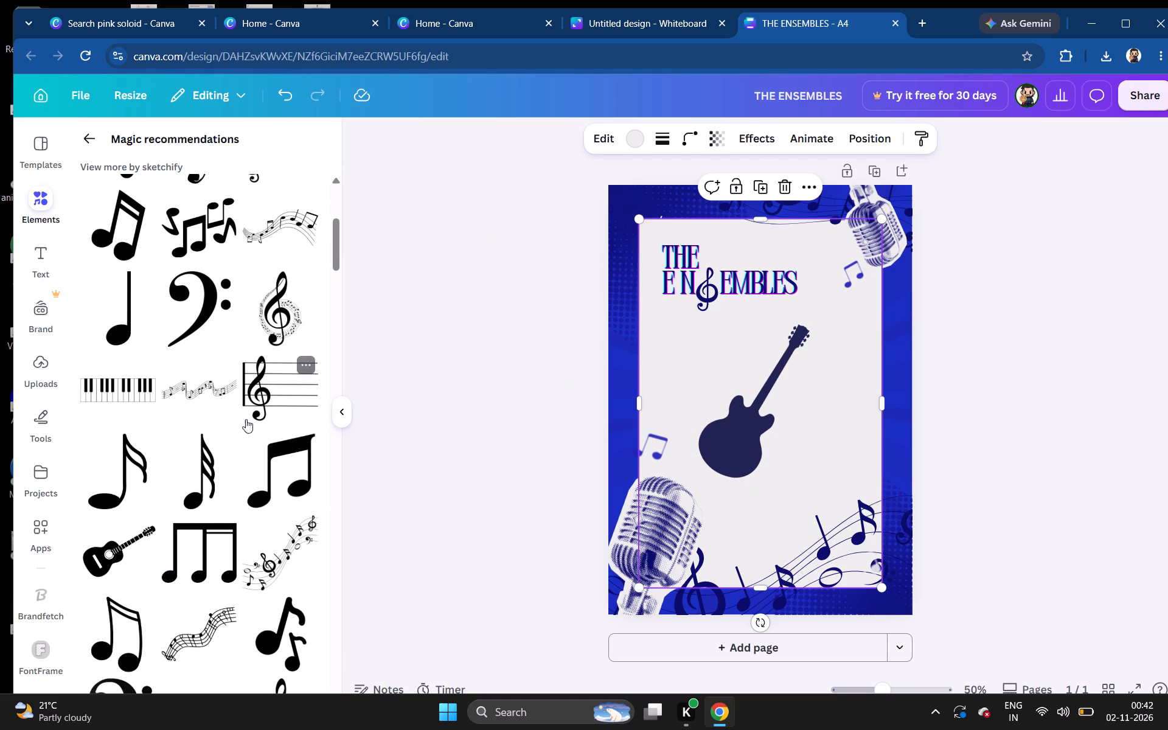
{"action": "left_click", "coordinate": [136, 385]}
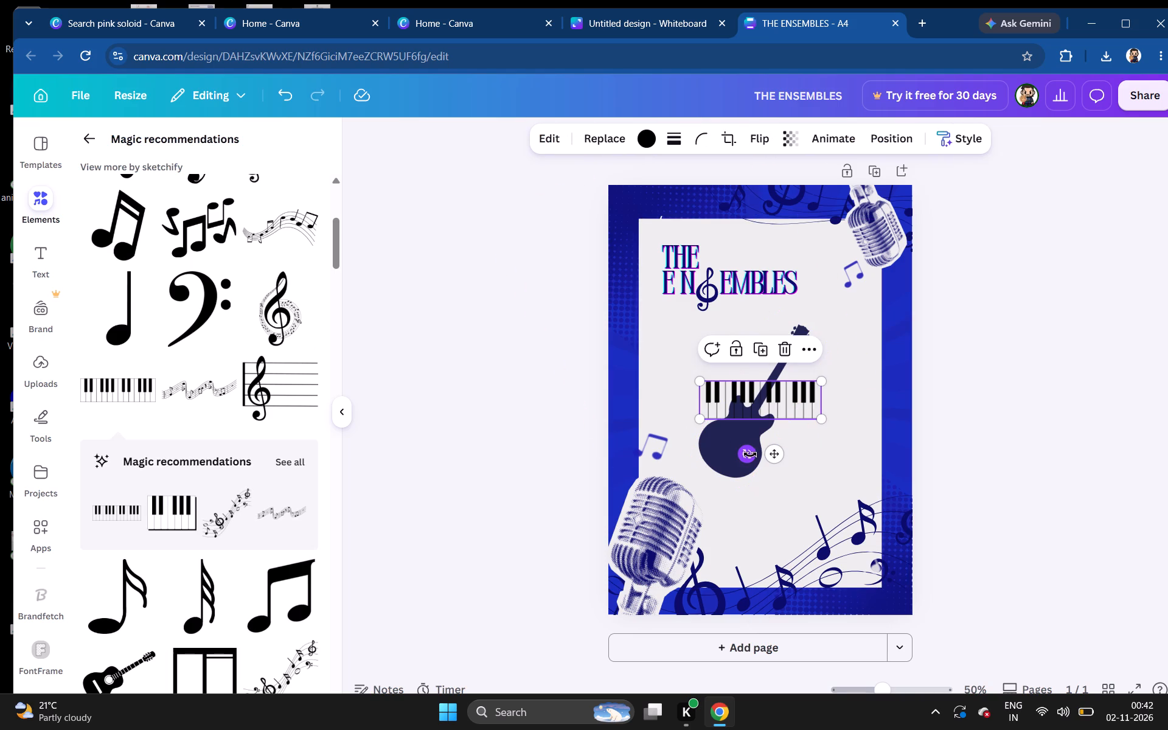
{"action": "left_click_drag", "start_coordinate": [750, 455], "coordinate": [622, 411]}
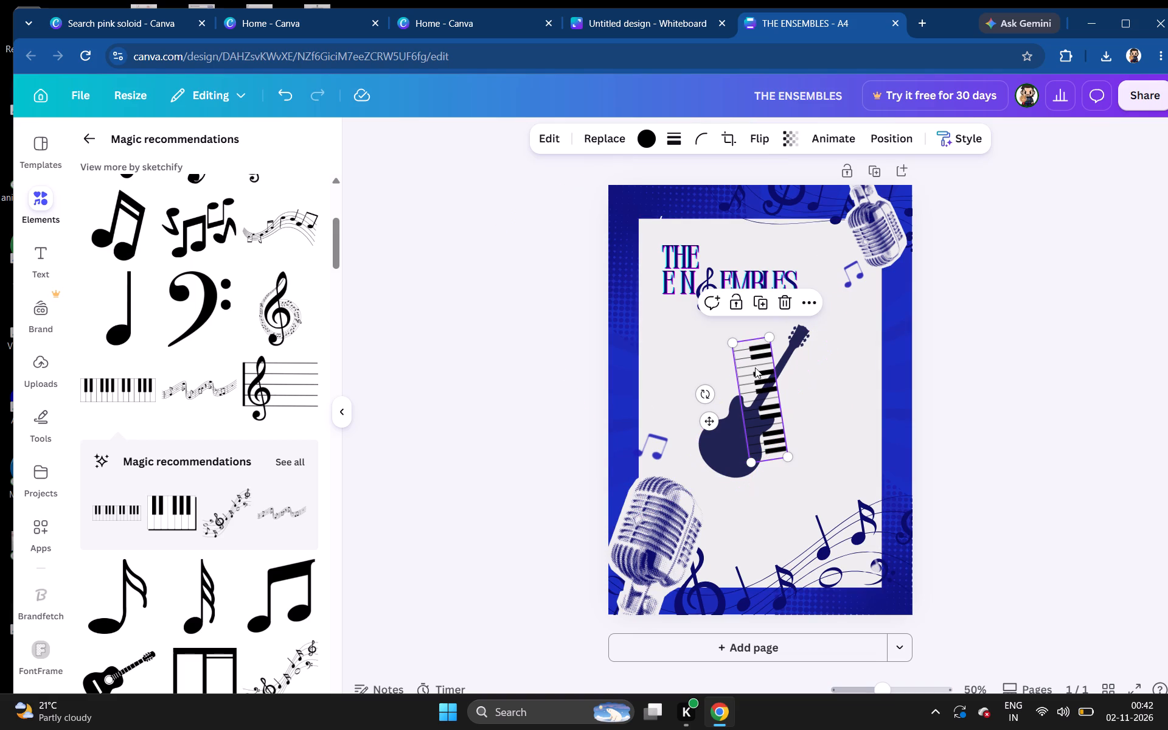
{"action": "left_click", "coordinate": [684, 333]}
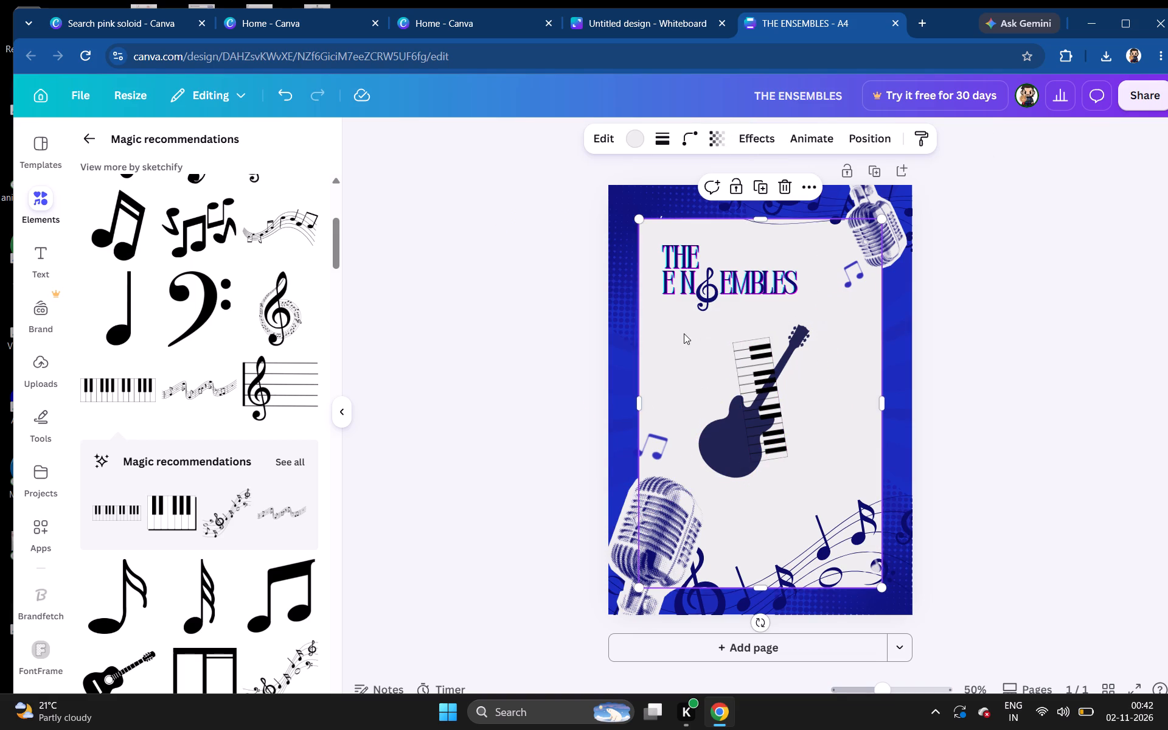
Move the piano keyboard off the guitar into the empty area just to the right of the guitar's body.
{"action": "left_click_drag", "start_coordinate": [748, 362], "coordinate": [755, 369]}
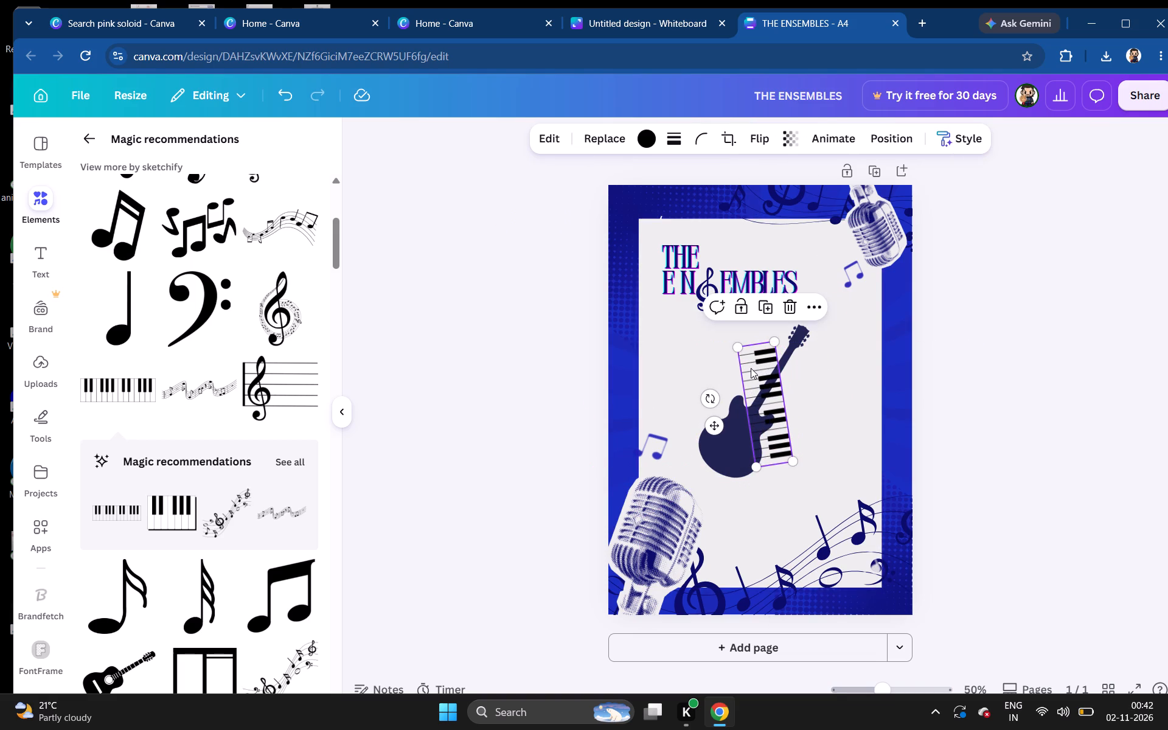
{"action": "left_click_drag", "start_coordinate": [750, 368], "coordinate": [763, 380]}
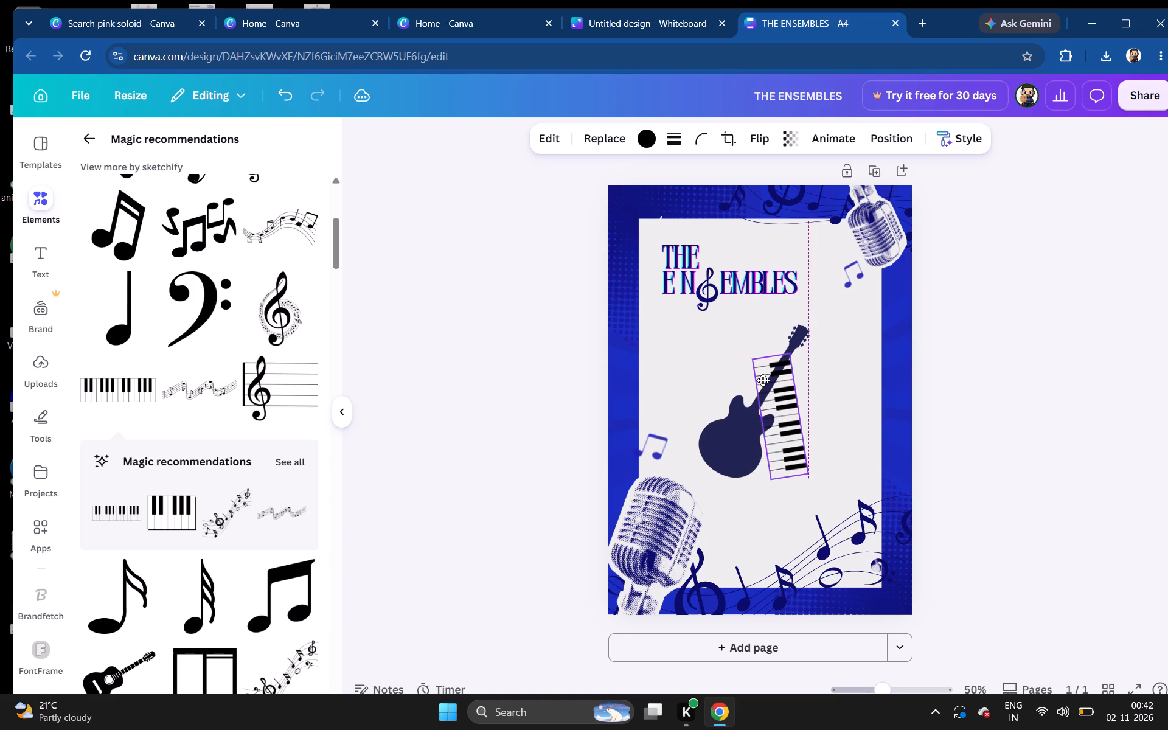
{"action": "left_click_drag", "start_coordinate": [763, 380], "coordinate": [779, 374]}
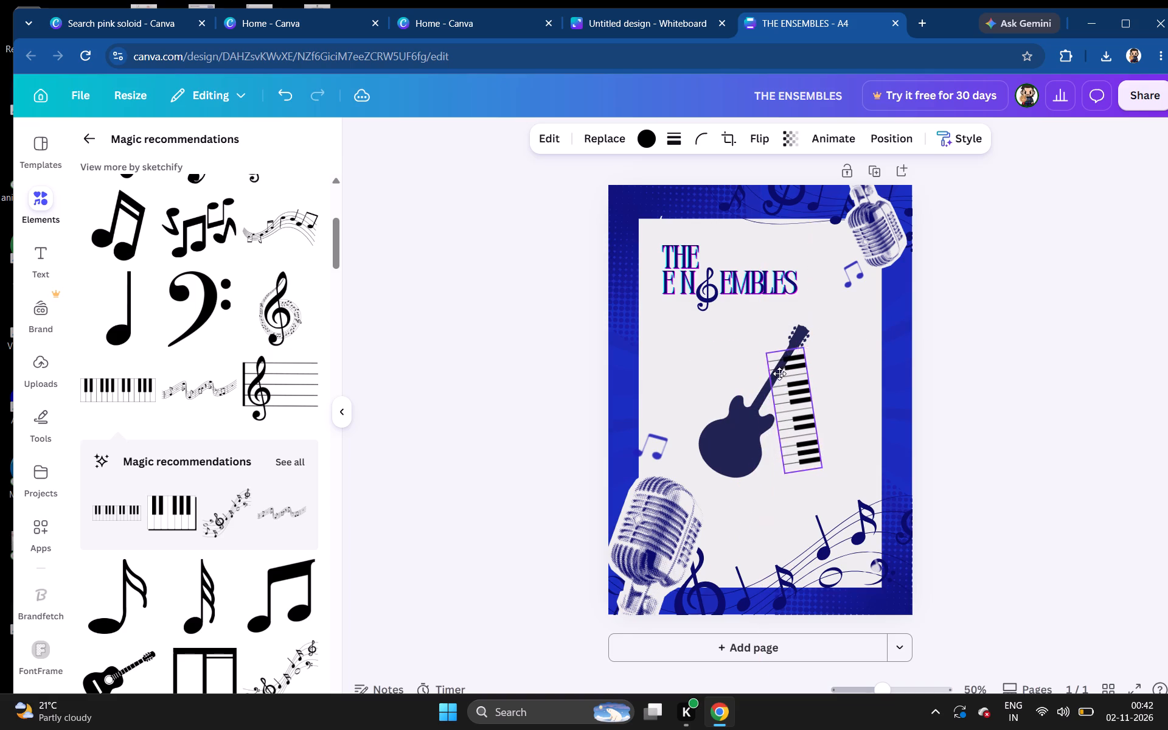
{"action": "left_click_drag", "start_coordinate": [779, 374], "coordinate": [790, 384]}
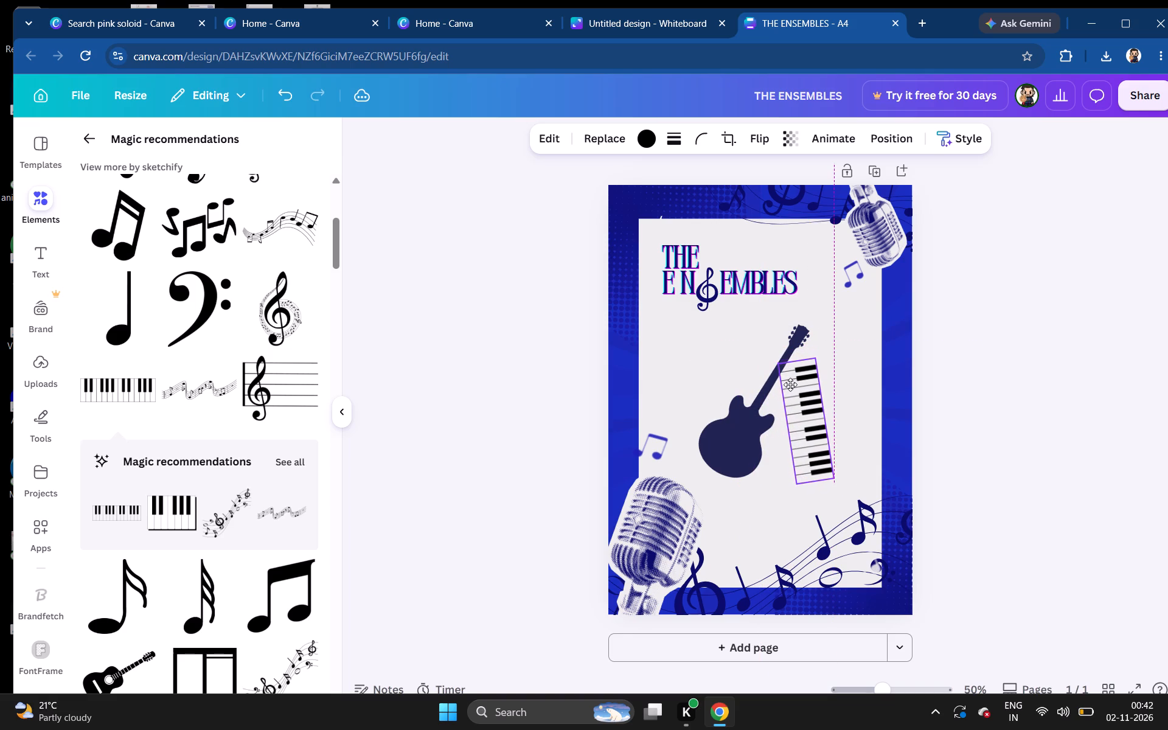
{"action": "left_click_drag", "start_coordinate": [790, 384], "coordinate": [799, 390]}
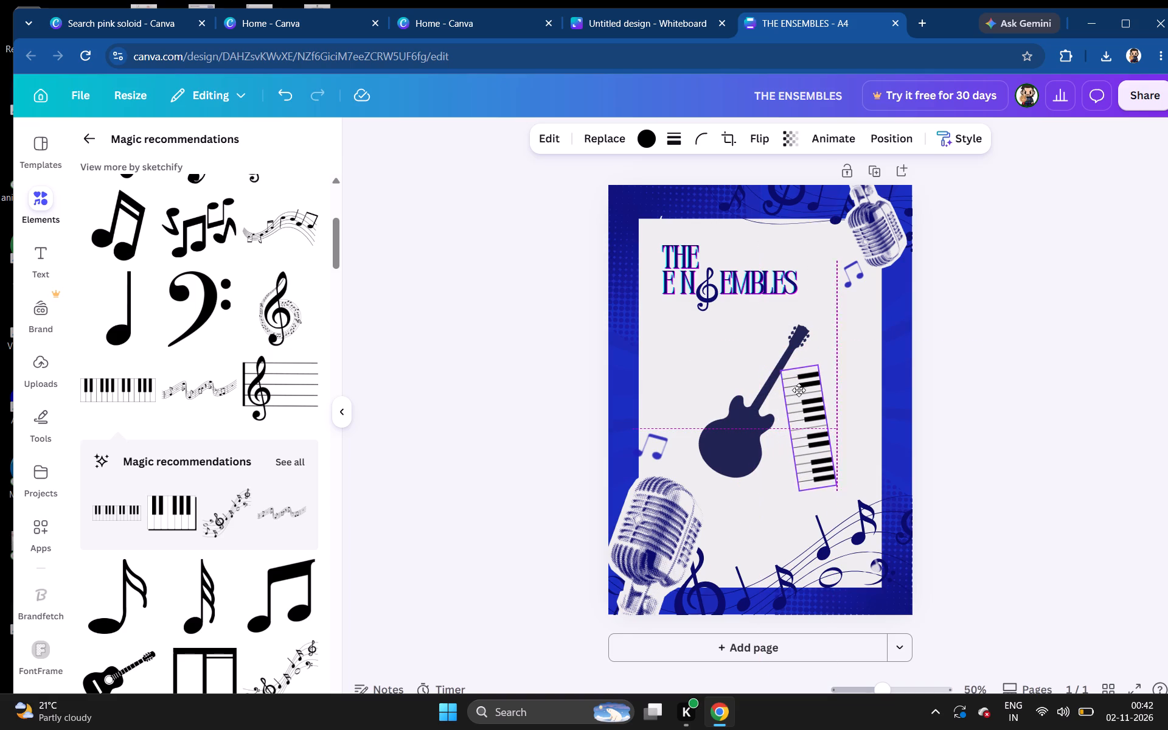
{"action": "left_click_drag", "start_coordinate": [799, 390], "coordinate": [804, 383]}
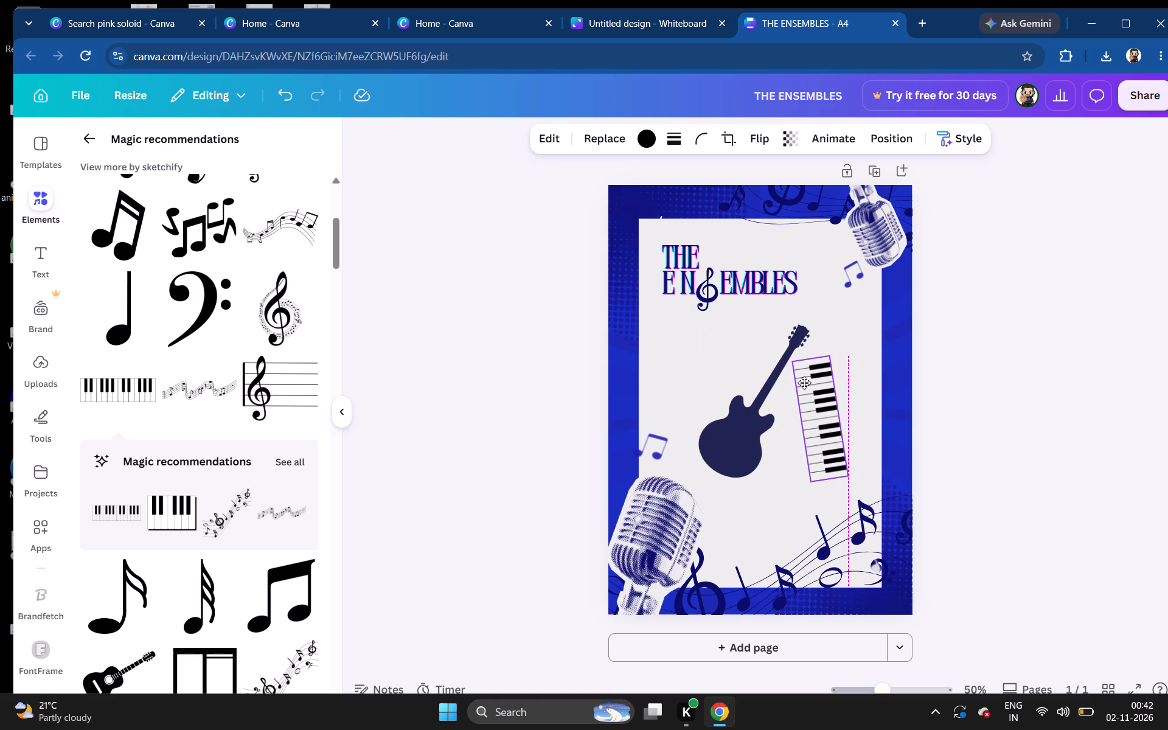
{"action": "left_click_drag", "start_coordinate": [804, 383], "coordinate": [811, 397]}
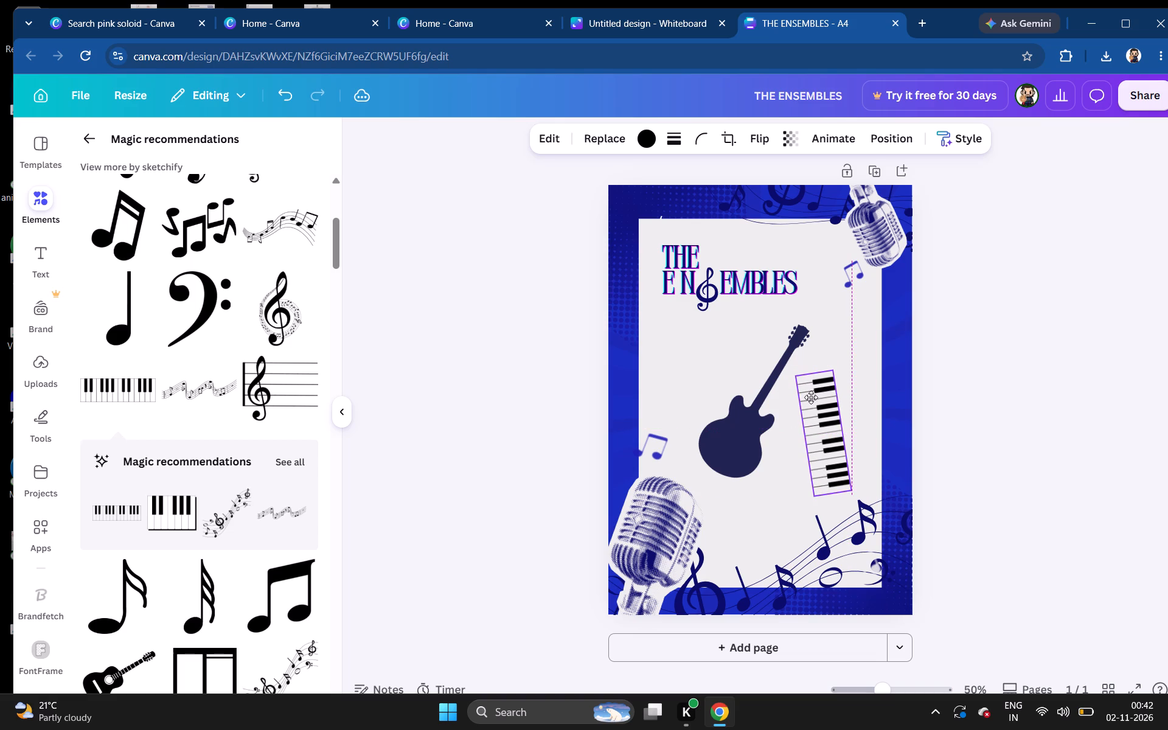
{"action": "left_click_drag", "start_coordinate": [811, 397], "coordinate": [810, 397]}
{"action": "left_click", "coordinate": [1080, 403]}
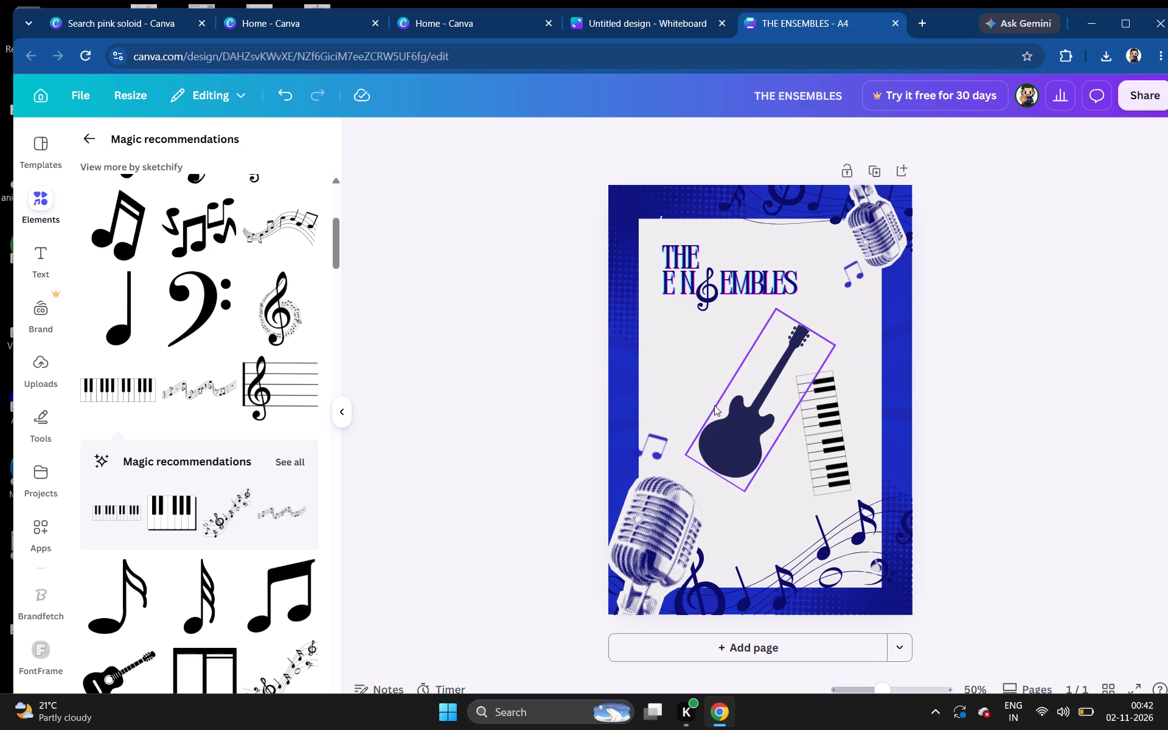
Look through the full set of Magic recommendations for another musical instrument graphic that suits the page.
{"action": "scroll", "coordinate": [216, 328], "scroll_direction": "down", "scroll_amount": 2}
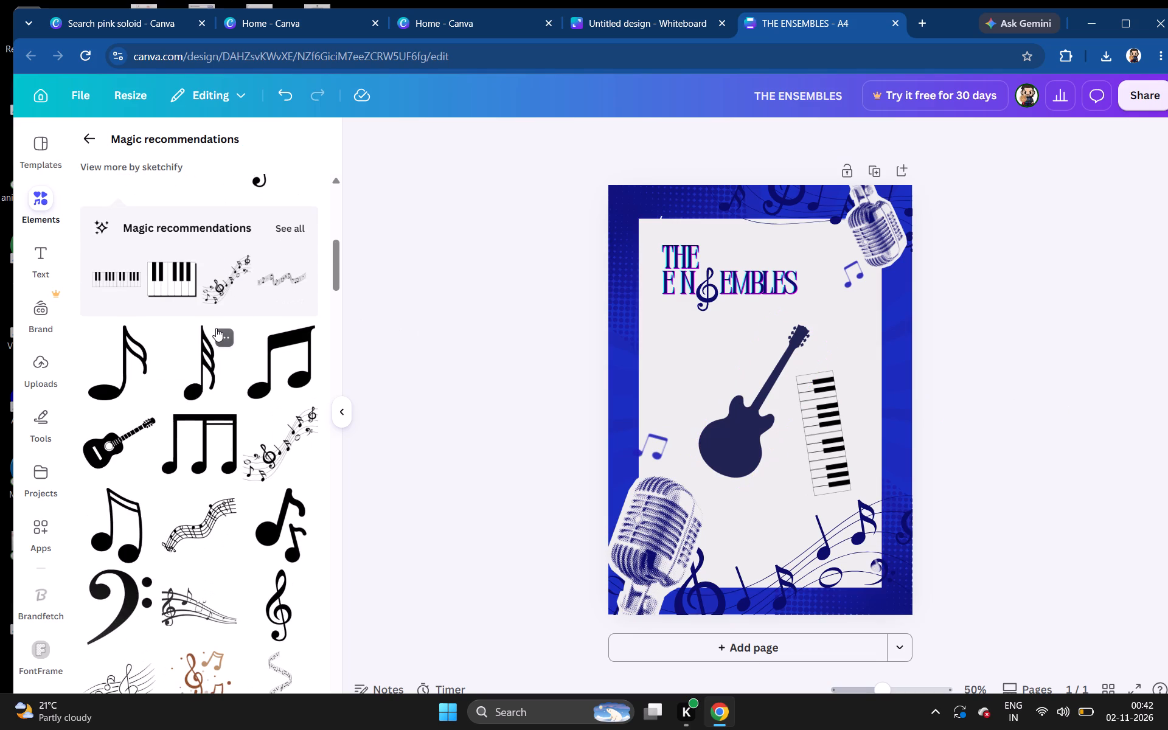
{"action": "scroll", "coordinate": [216, 328], "scroll_direction": "down", "scroll_amount": 2}
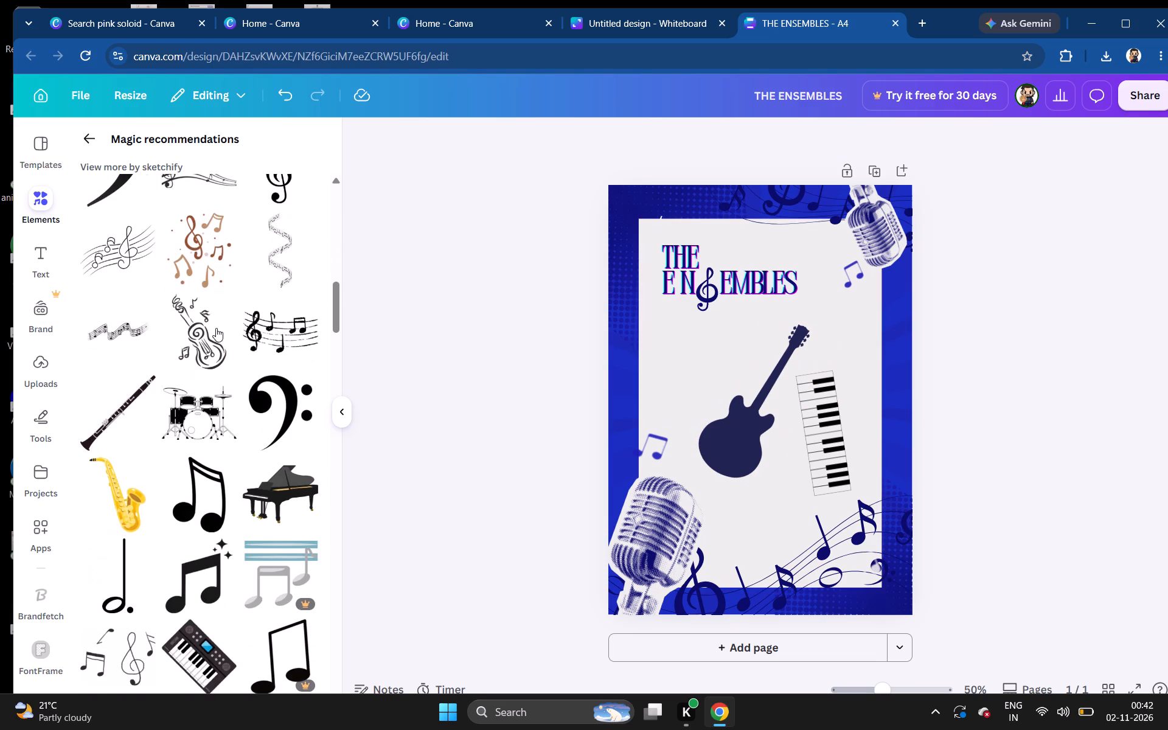
{"action": "scroll", "coordinate": [216, 328], "scroll_direction": "down", "scroll_amount": 4}
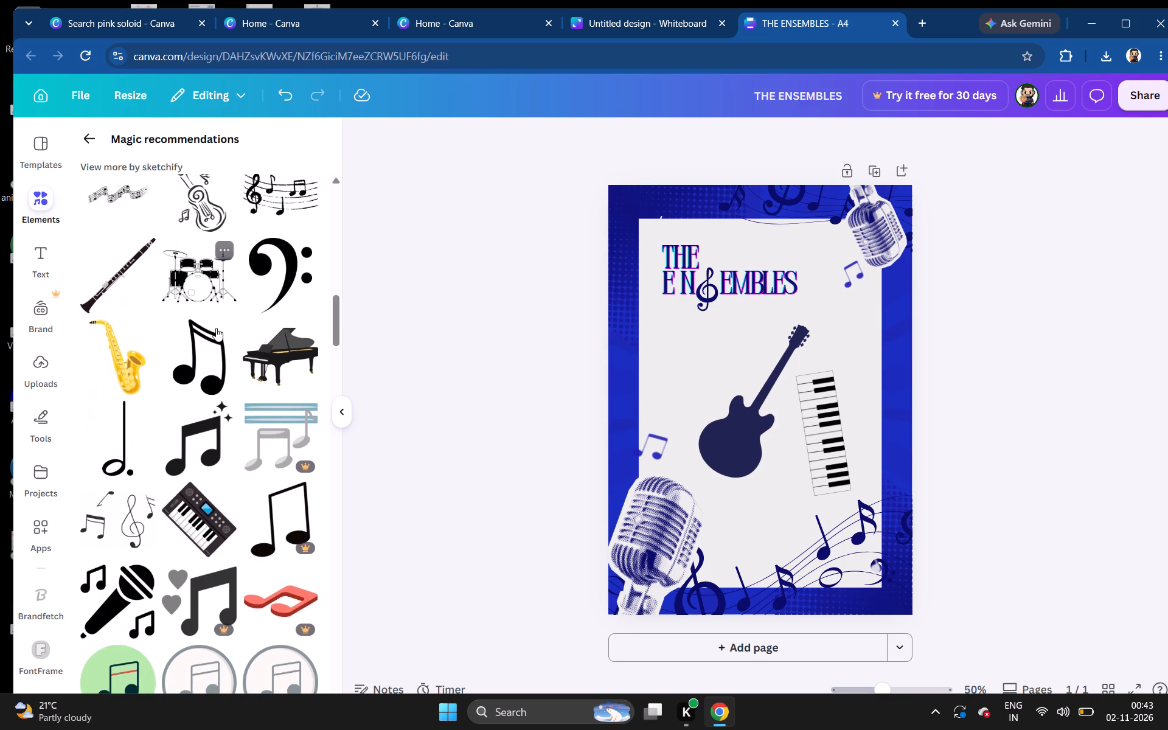
{"action": "scroll", "coordinate": [216, 328], "scroll_direction": "down", "scroll_amount": 2}
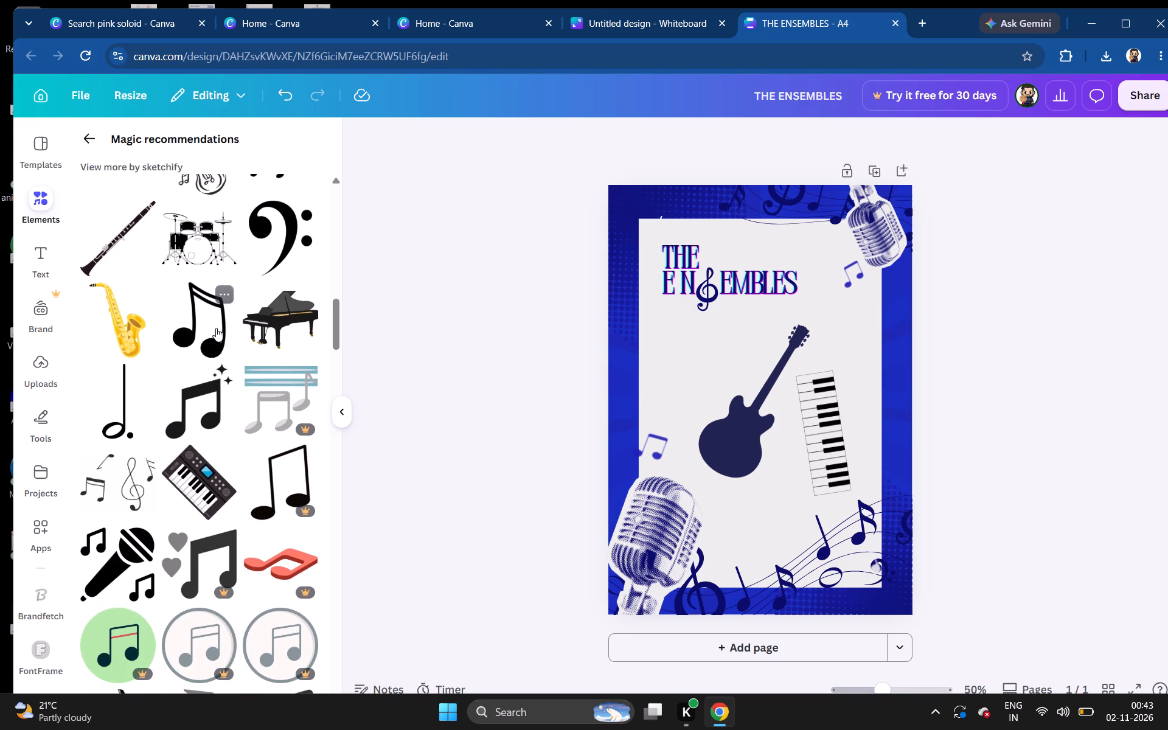
{"action": "scroll", "coordinate": [216, 328], "scroll_direction": "down", "scroll_amount": 3}
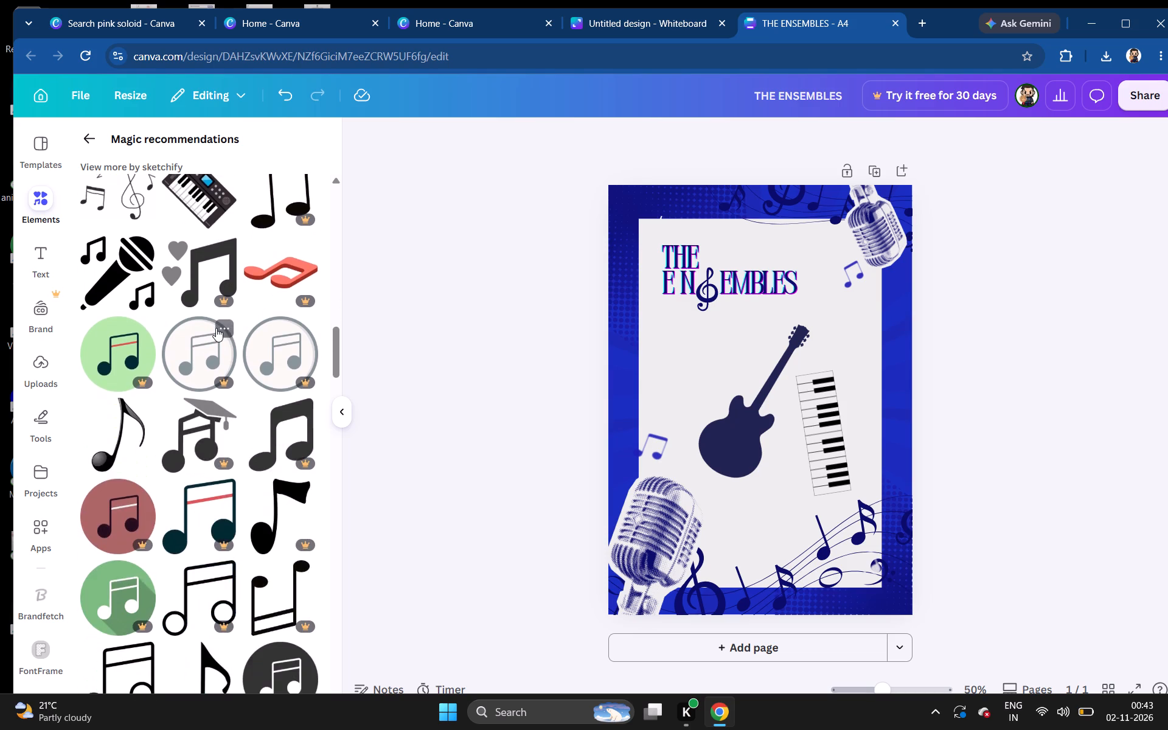
{"action": "scroll", "coordinate": [216, 328], "scroll_direction": "down", "scroll_amount": 7}
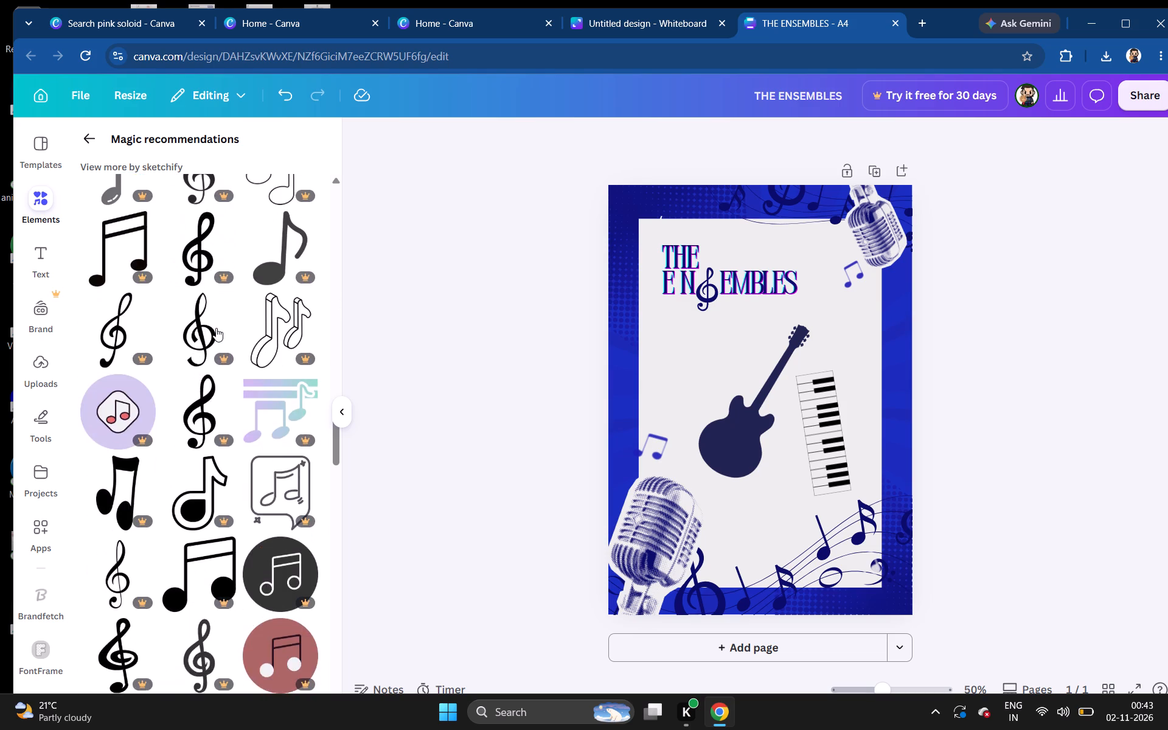
{"action": "scroll", "coordinate": [216, 328], "scroll_direction": "down", "scroll_amount": 7}
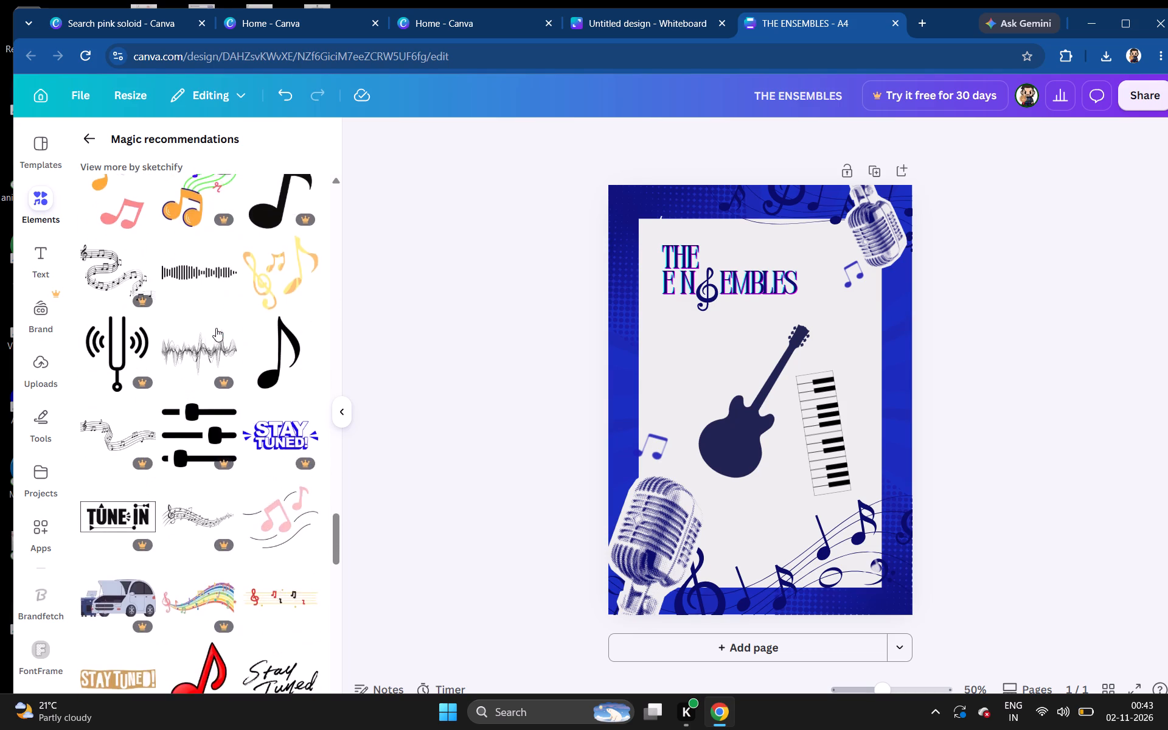
{"action": "scroll", "coordinate": [216, 328], "scroll_direction": "down", "scroll_amount": 5}
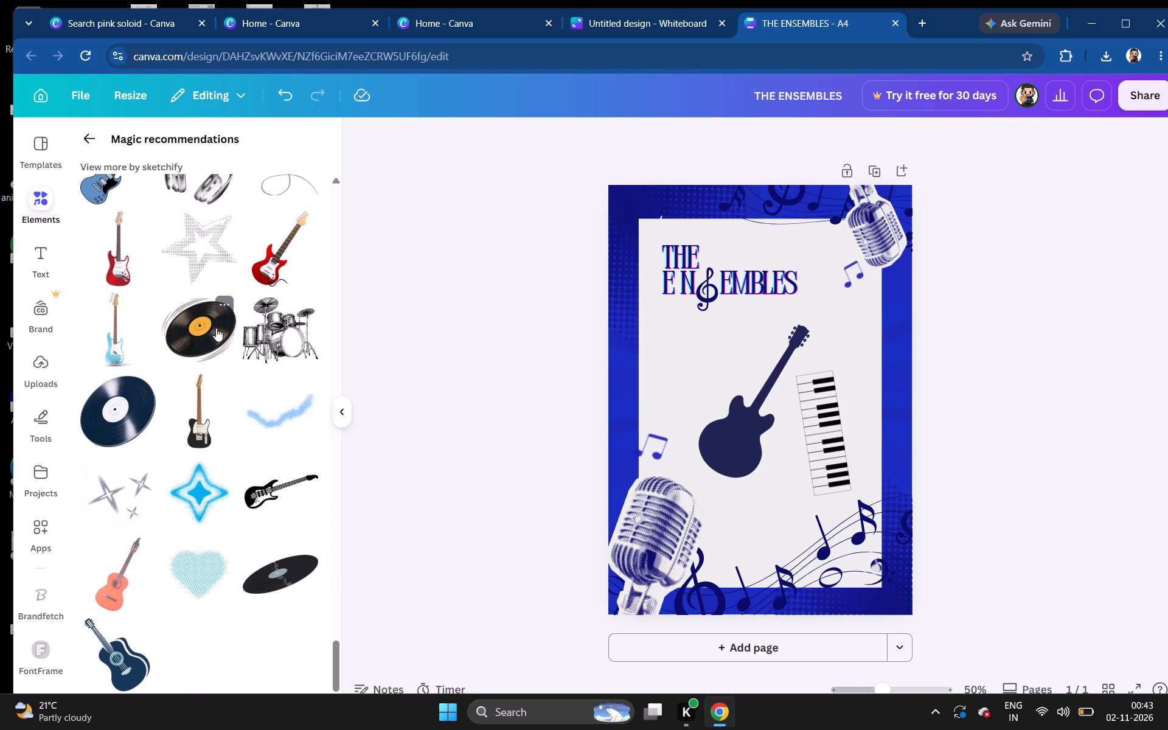
{"action": "scroll", "coordinate": [216, 328], "scroll_direction": "up", "scroll_amount": 3}
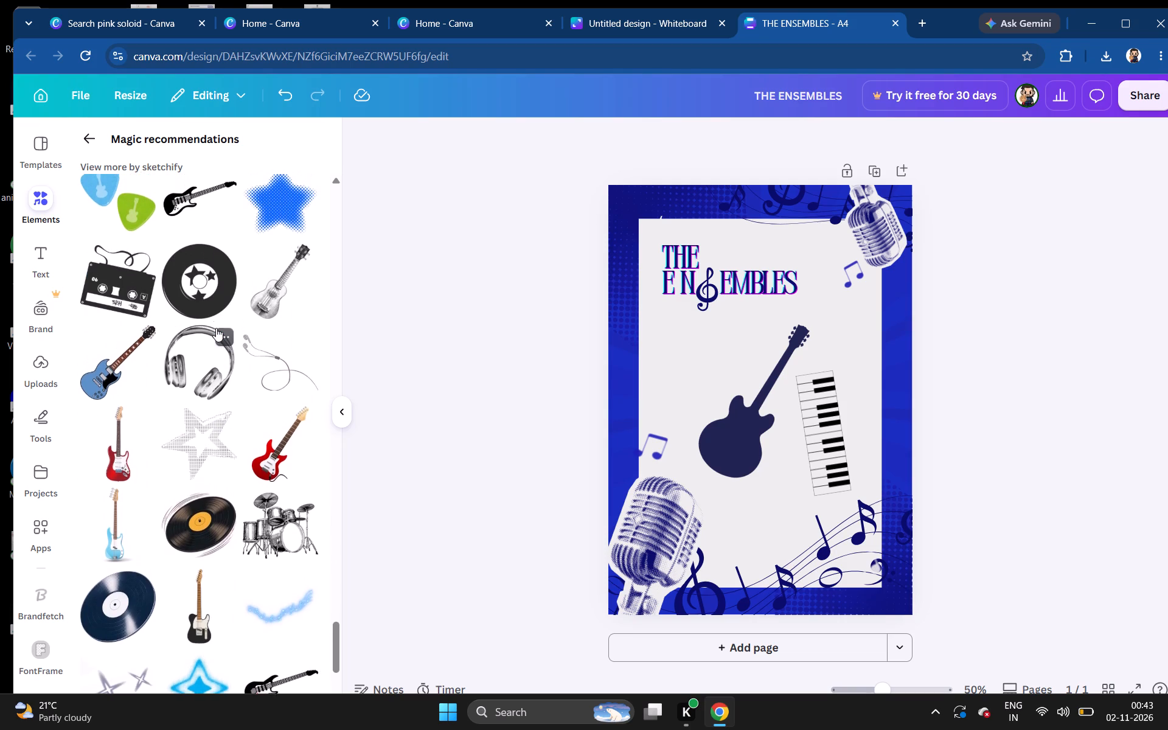
{"action": "scroll", "coordinate": [216, 328], "scroll_direction": "up", "scroll_amount": 6}
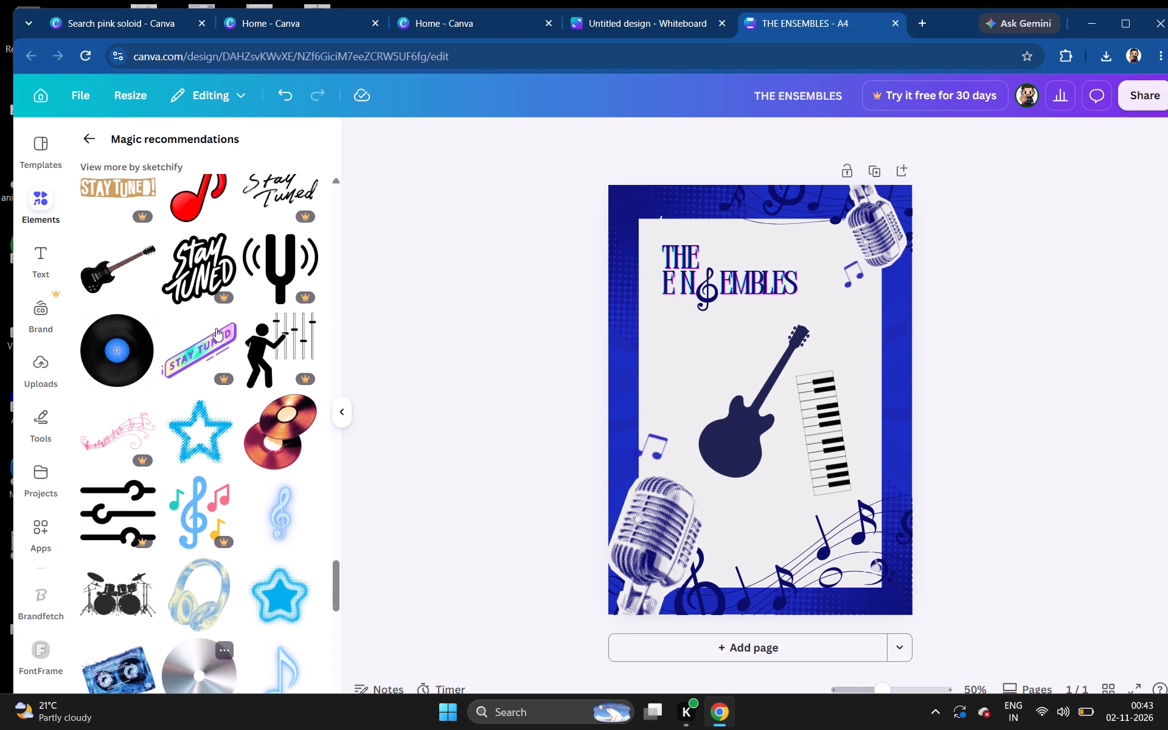
{"action": "scroll", "coordinate": [216, 328], "scroll_direction": "up", "scroll_amount": 9}
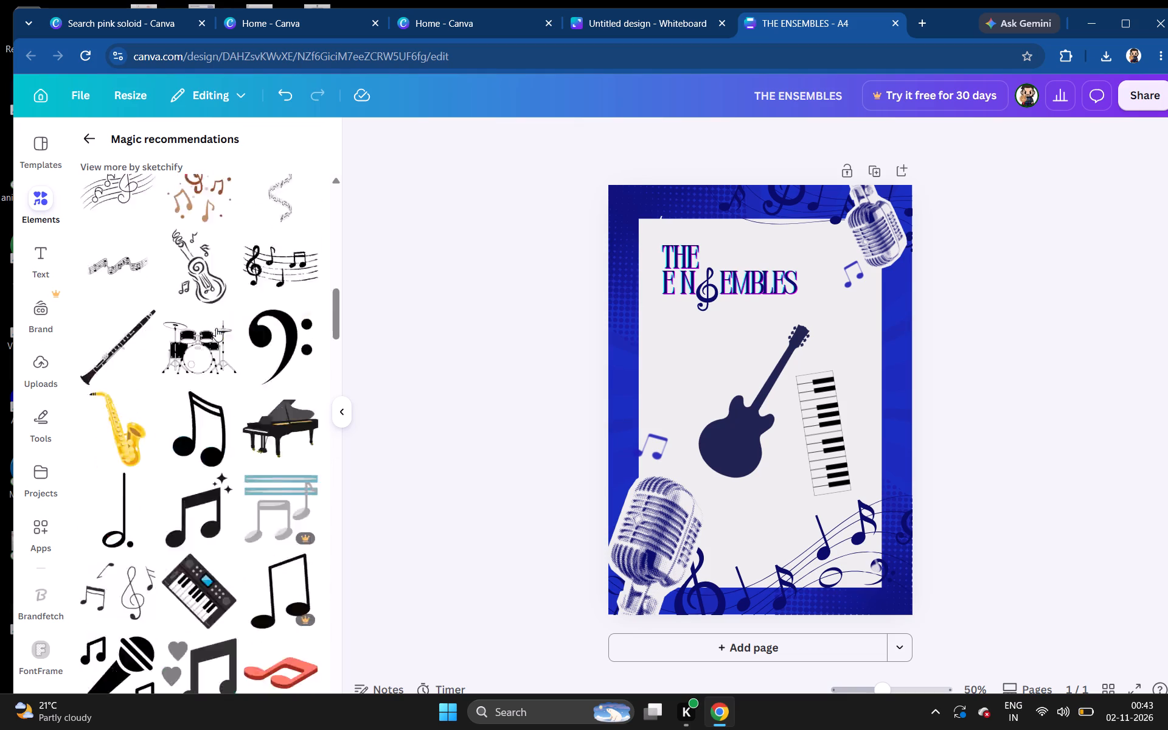
{"action": "scroll", "coordinate": [216, 328], "scroll_direction": "up", "scroll_amount": 1}
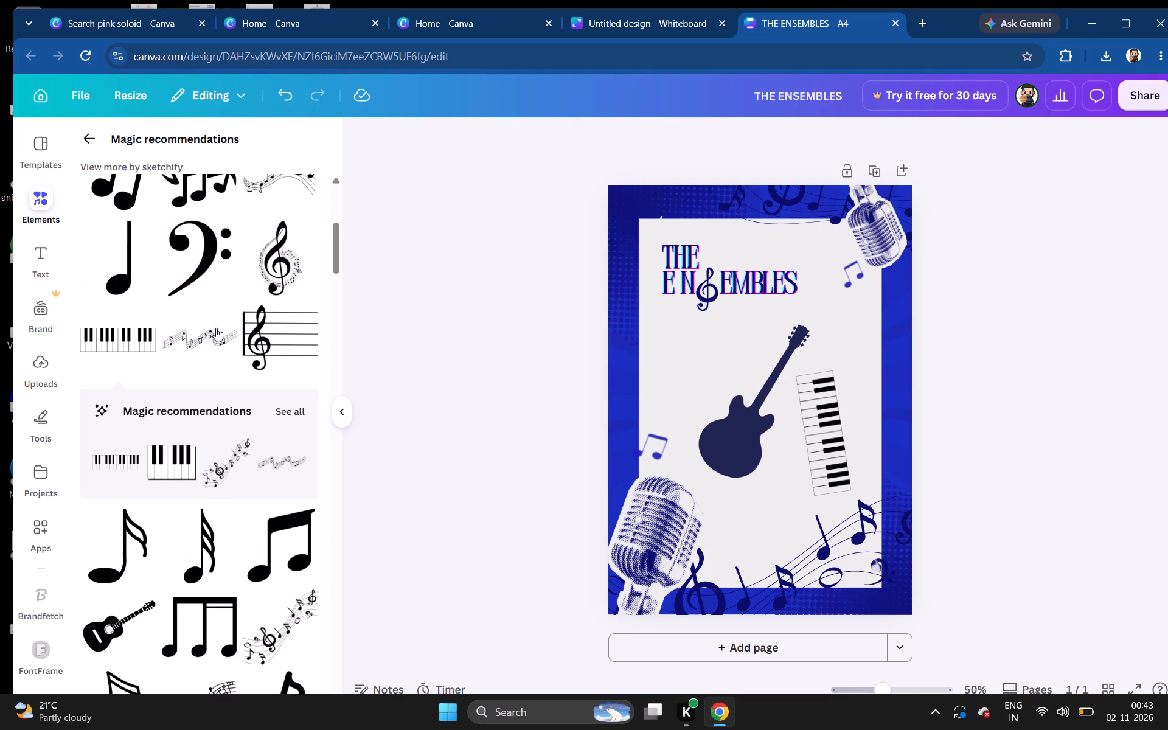
{"action": "scroll", "coordinate": [216, 328], "scroll_direction": "up", "scroll_amount": 1}
Add the black-and-white Elegant Monoline Drum Set graphic and move it below the heading, to the left of the guitar's neck.
{"action": "scroll", "coordinate": [216, 328], "scroll_direction": "down", "scroll_amount": 2}
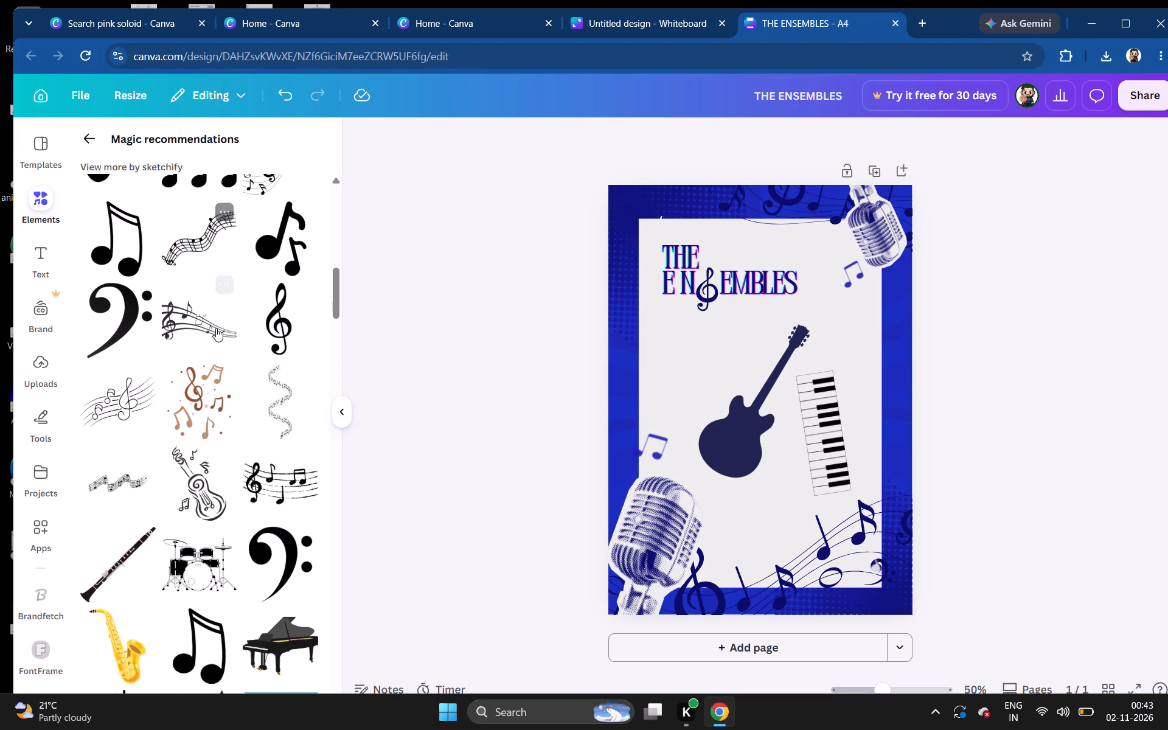
{"action": "scroll", "coordinate": [216, 328], "scroll_direction": "down", "scroll_amount": 2}
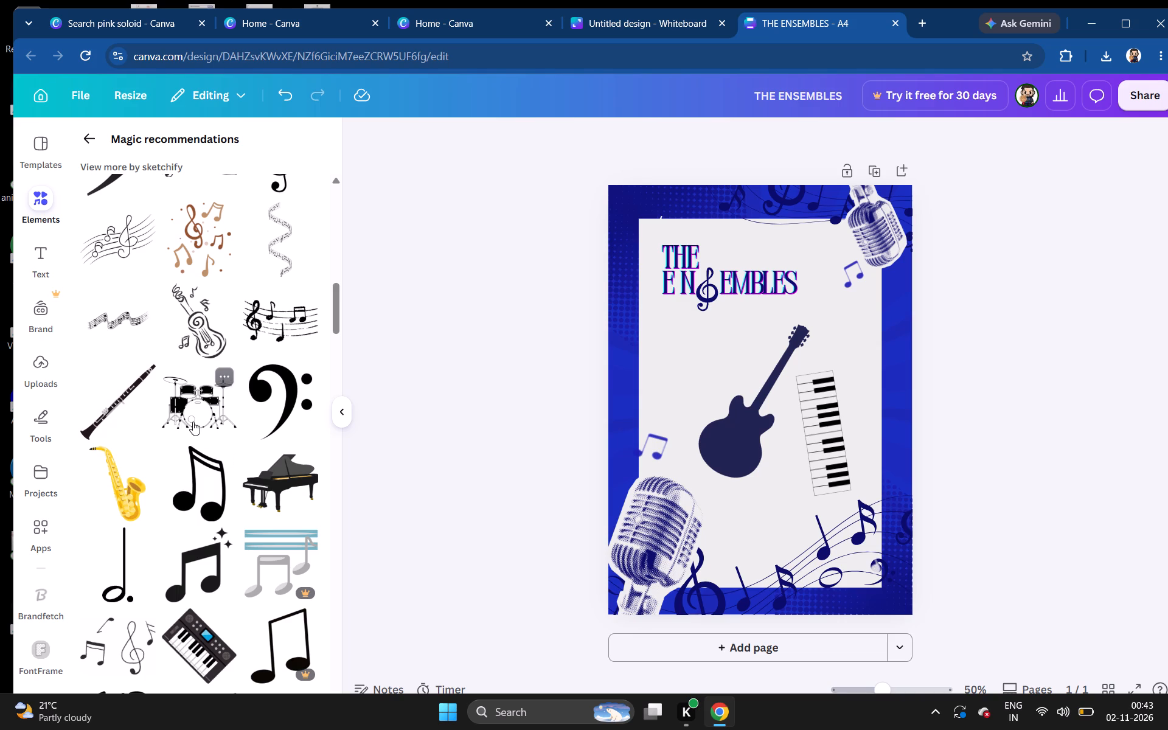
{"action": "right_click", "coordinate": [193, 422]}
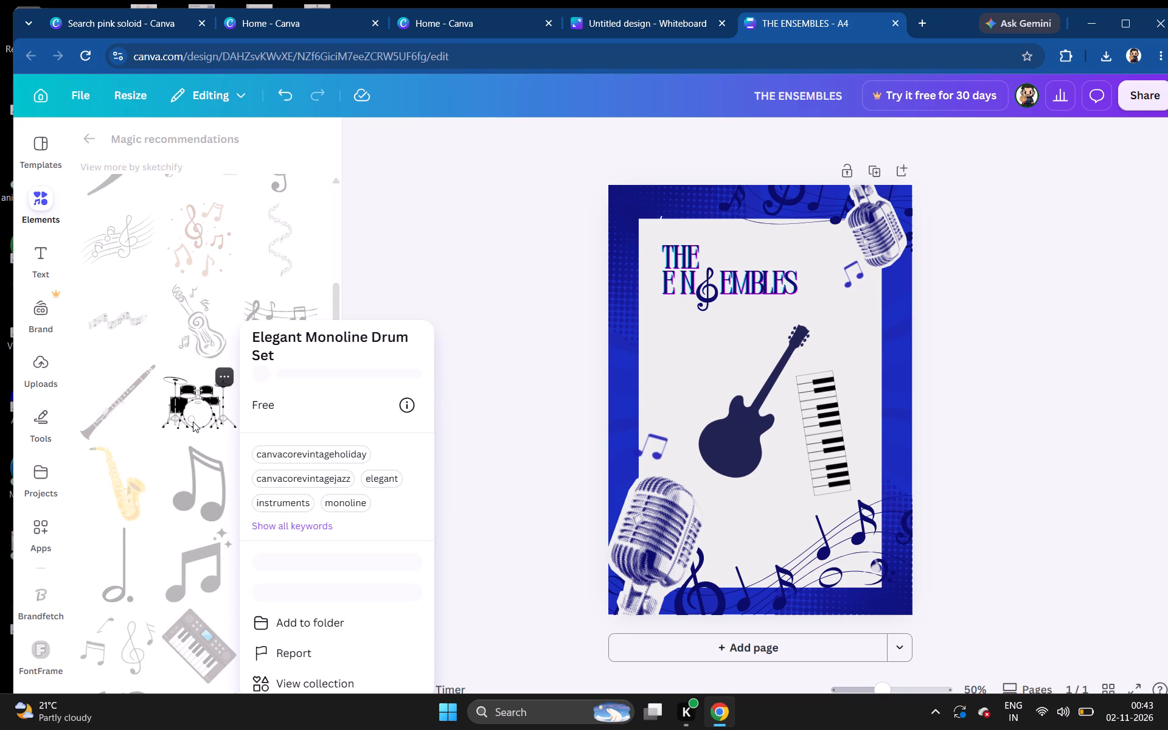
{"action": "double_click", "coordinate": [193, 422]}
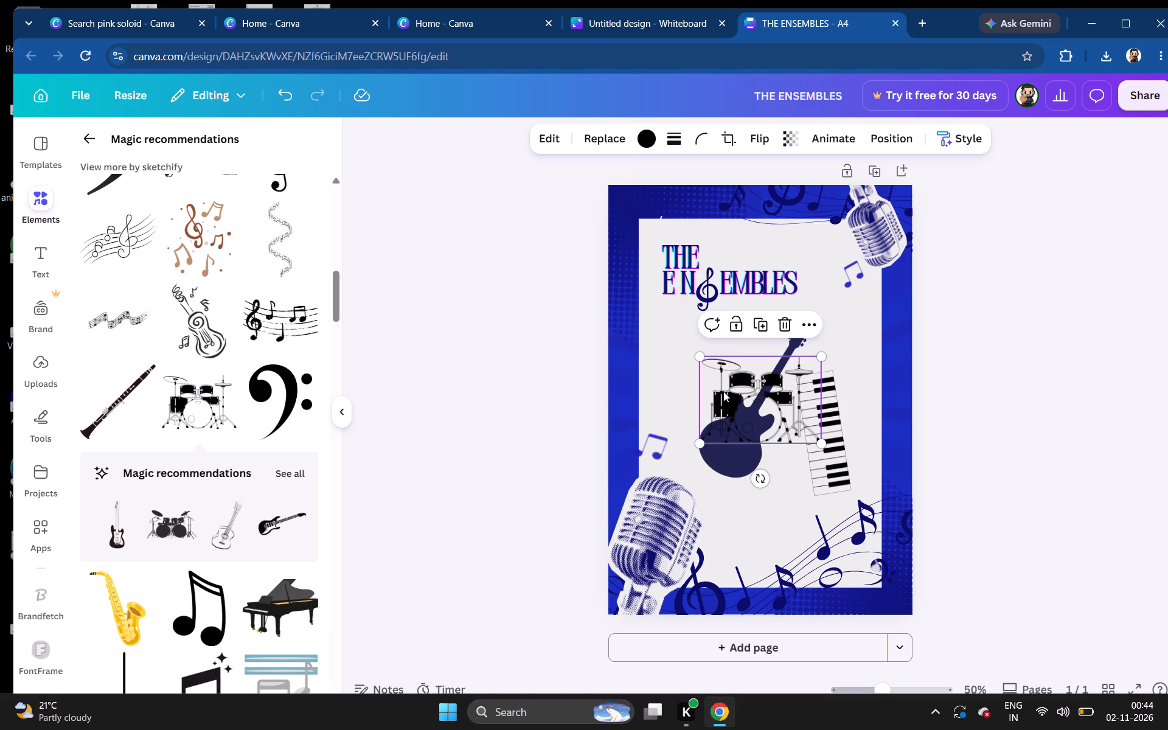
{"action": "scroll", "coordinate": [723, 391], "scroll_direction": "left", "scroll_amount": 1}
{"action": "left_click_drag", "start_coordinate": [723, 391], "coordinate": [681, 356]}
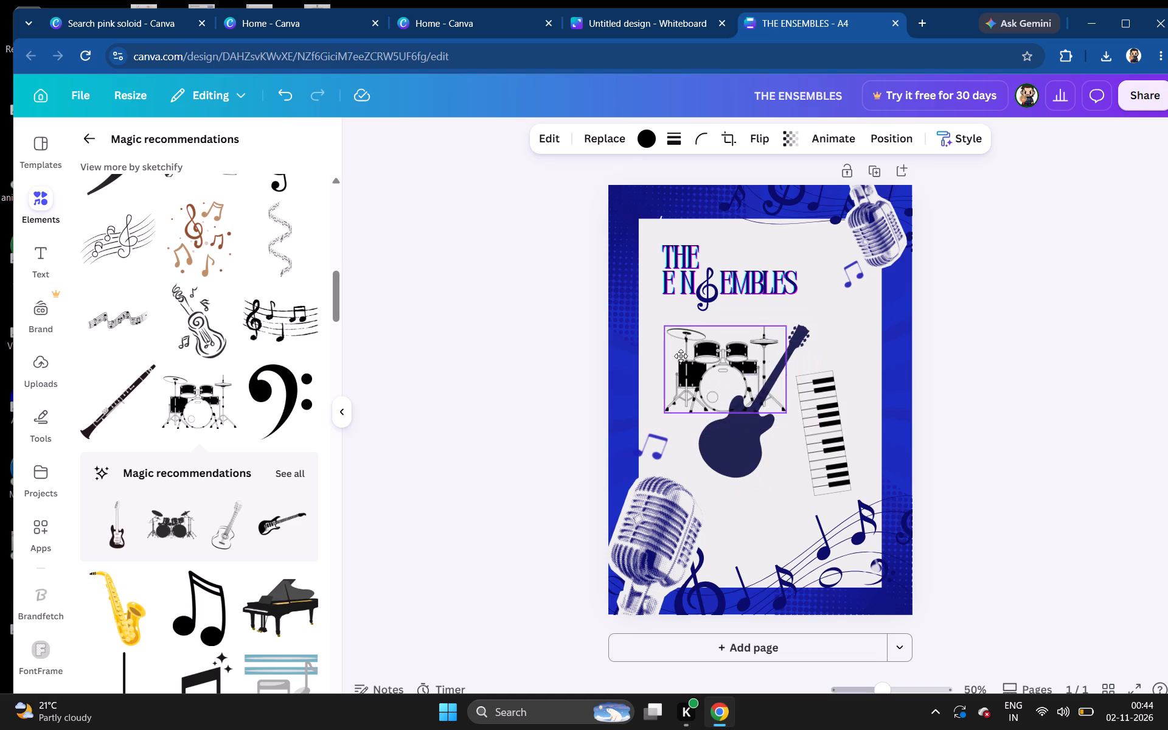
{"action": "left_click_drag", "start_coordinate": [681, 356], "coordinate": [675, 352]}
{"action": "scroll", "coordinate": [681, 356], "scroll_direction": "left", "scroll_amount": 1}
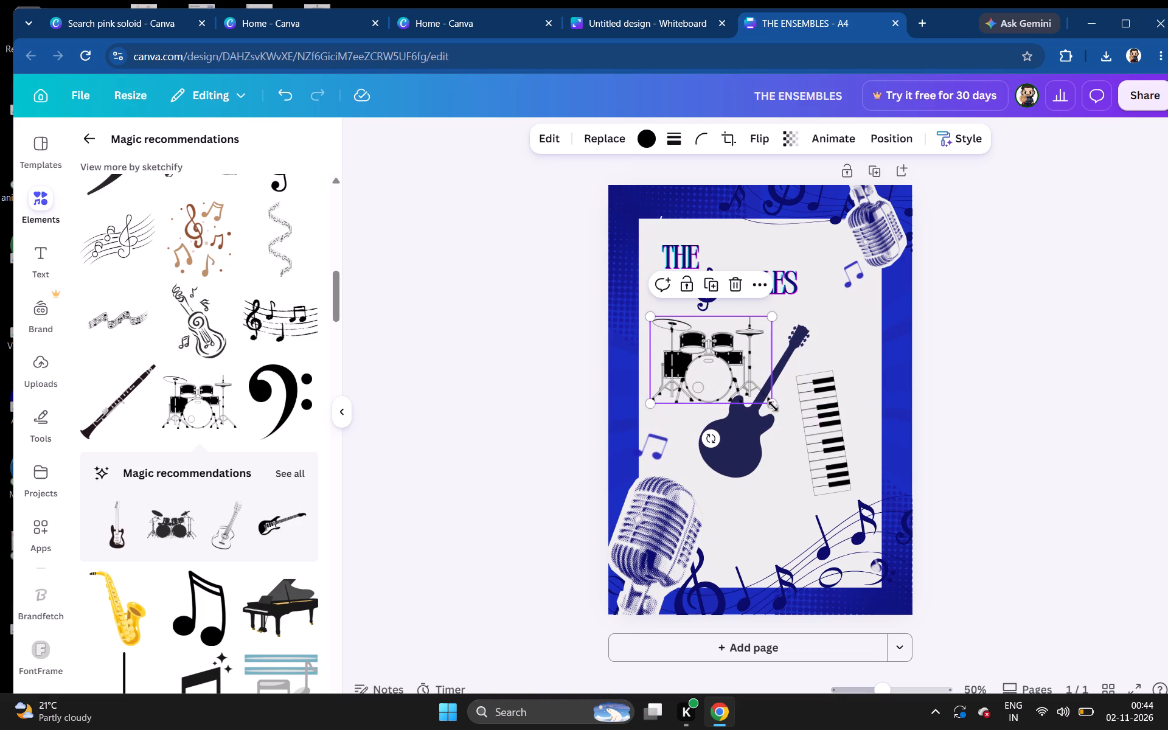
Shrink the drum set proportionally from its lower-right corner so it clears the guitar's neck.
{"action": "left_click_drag", "start_coordinate": [772, 400], "coordinate": [766, 392]}
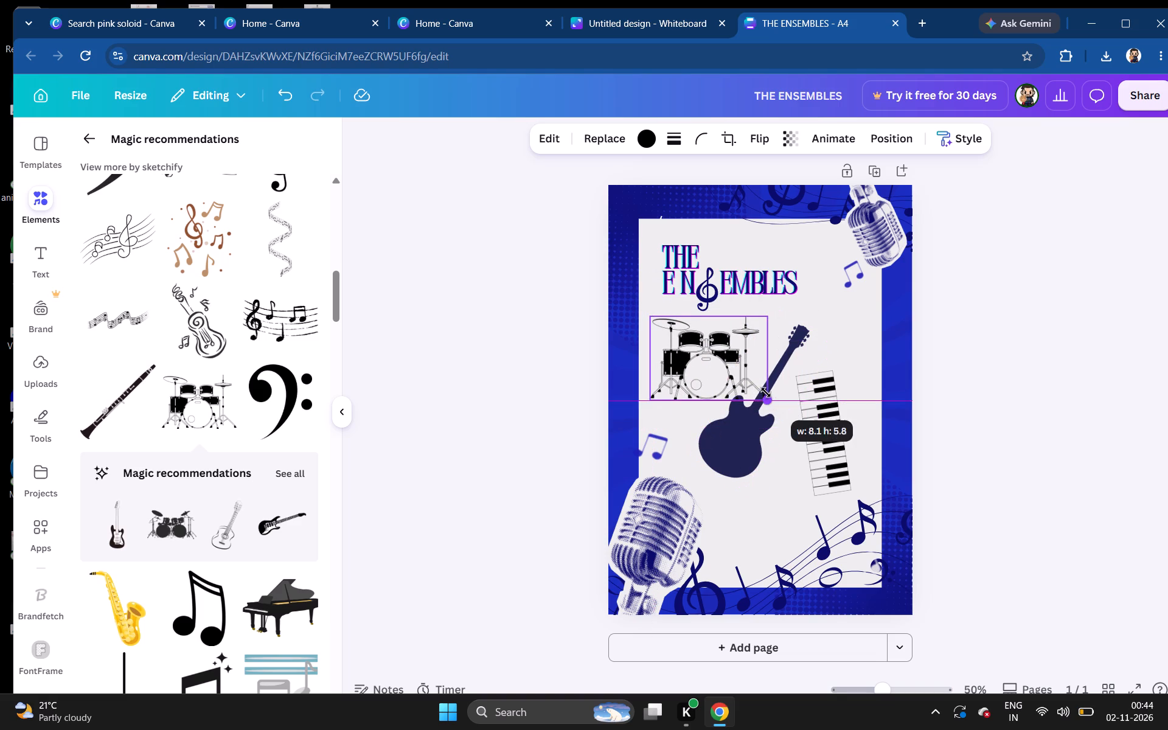
{"action": "left_click_drag", "start_coordinate": [766, 392], "coordinate": [745, 383]}
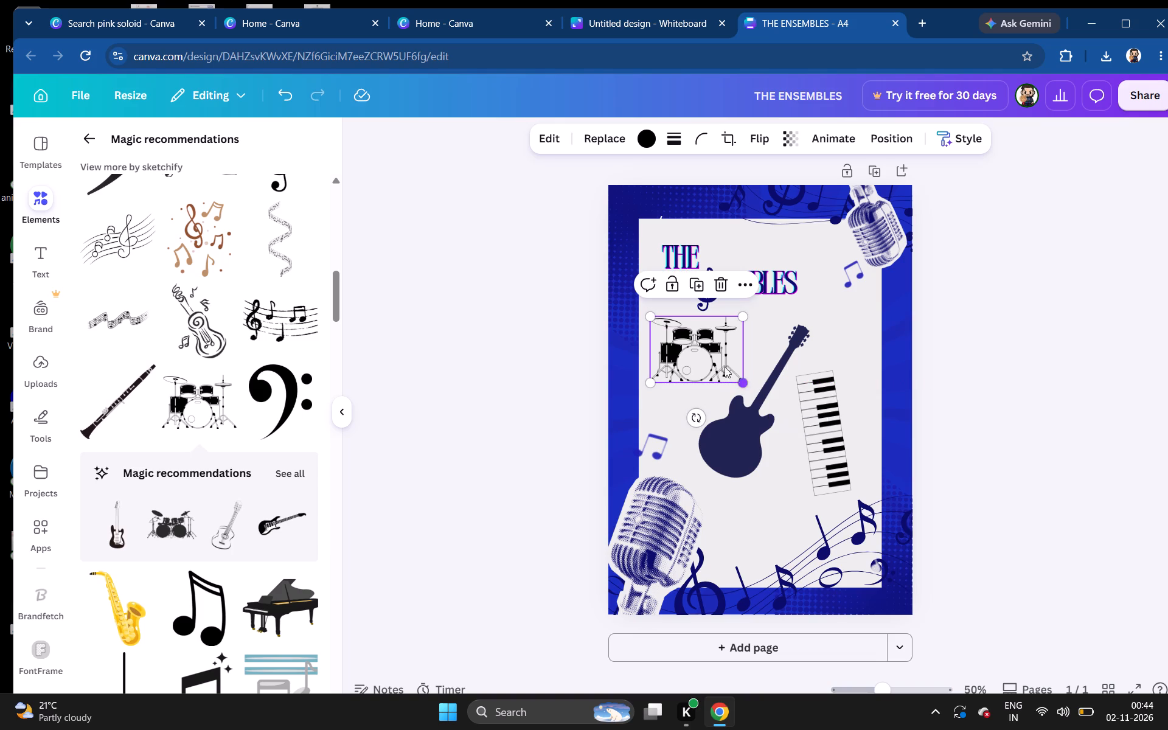
{"action": "left_click", "coordinate": [976, 393]}
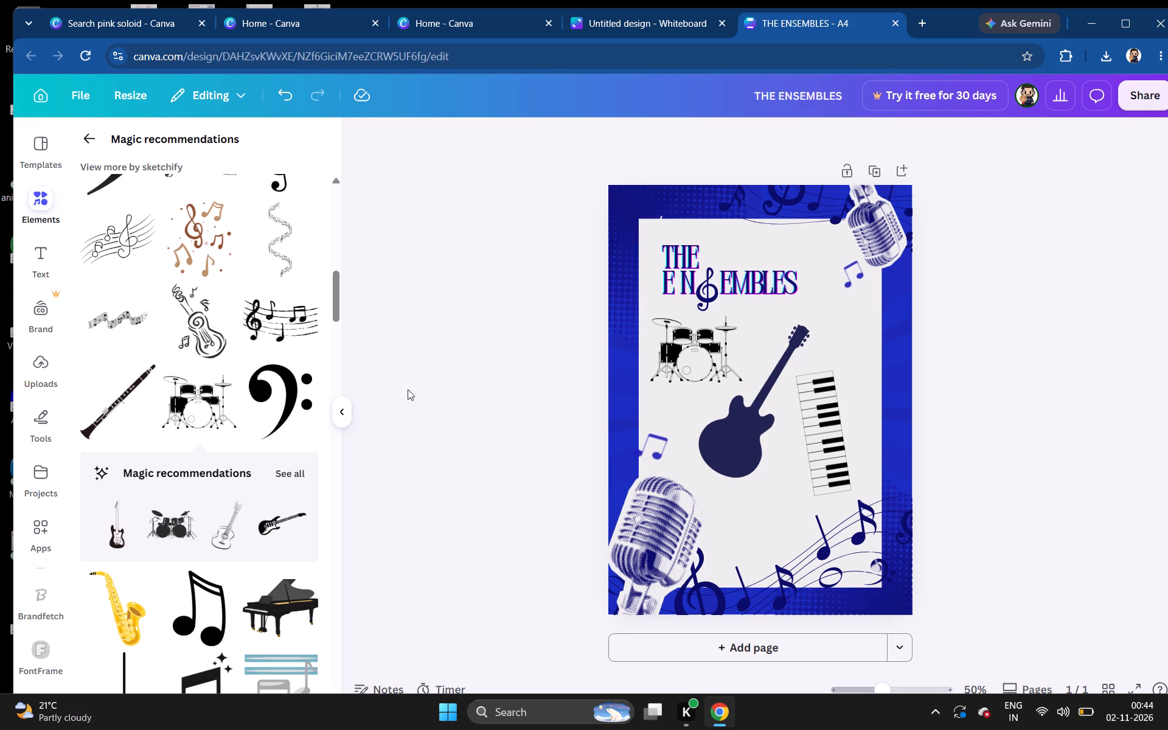
Look through the remaining Magic recommendations for further music graphics to place on the page.
{"action": "scroll", "coordinate": [277, 503], "scroll_direction": "down", "scroll_amount": 4}
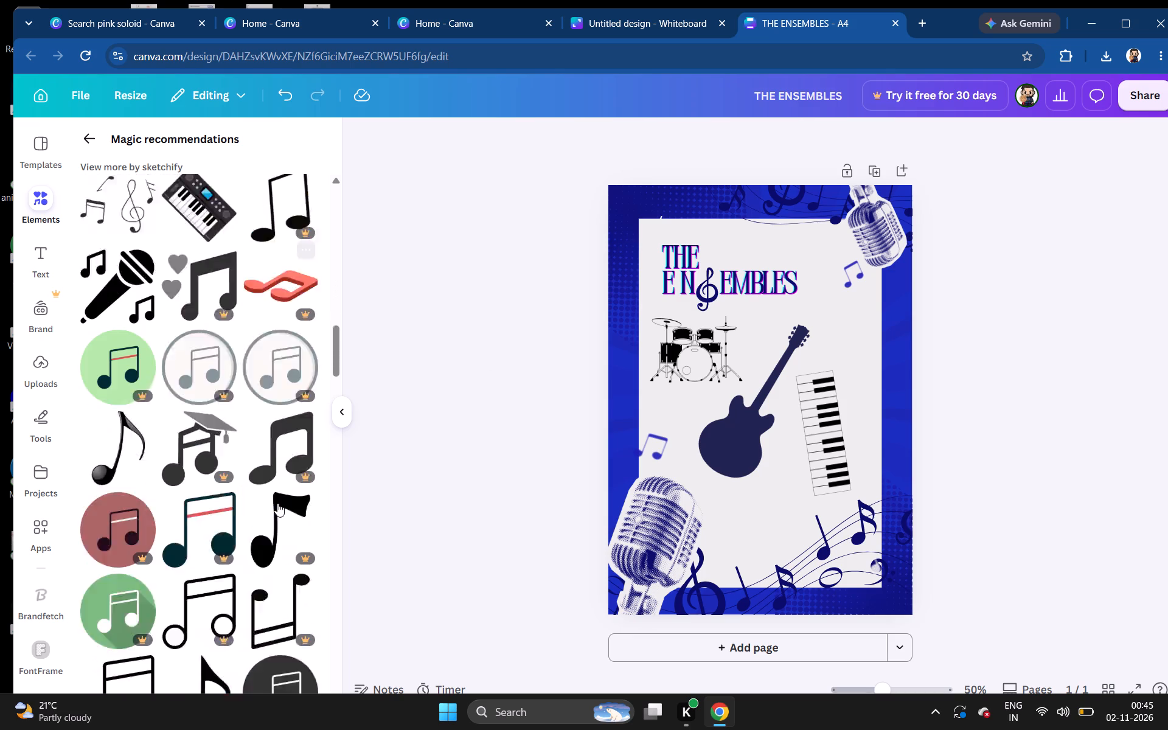
{"action": "scroll", "coordinate": [277, 503], "scroll_direction": "down", "scroll_amount": 10}
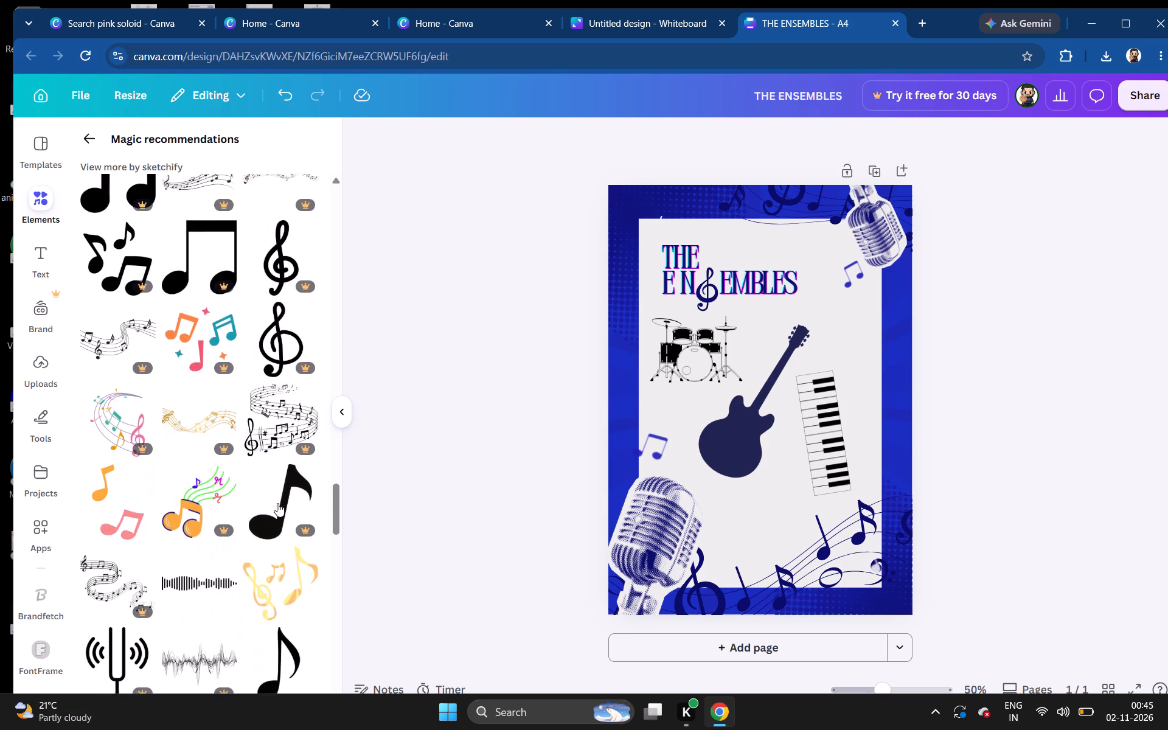
{"action": "scroll", "coordinate": [277, 503], "scroll_direction": "down", "scroll_amount": 5}
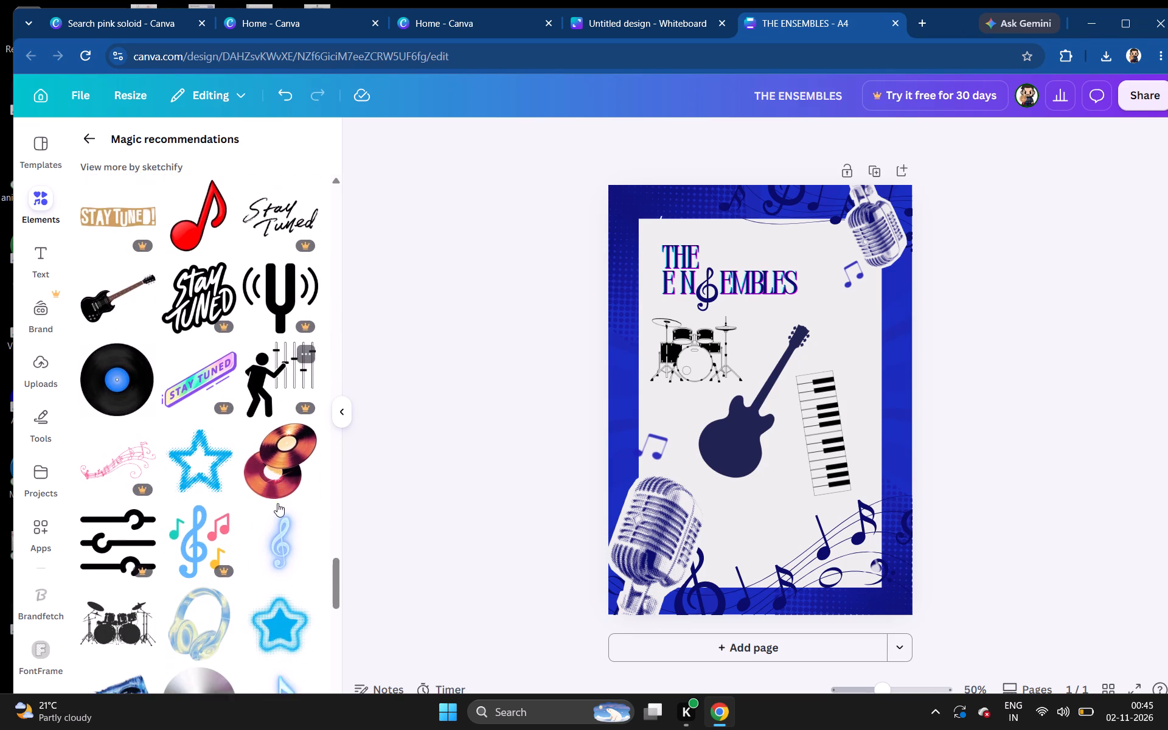
{"action": "scroll", "coordinate": [277, 503], "scroll_direction": "down", "scroll_amount": 6}
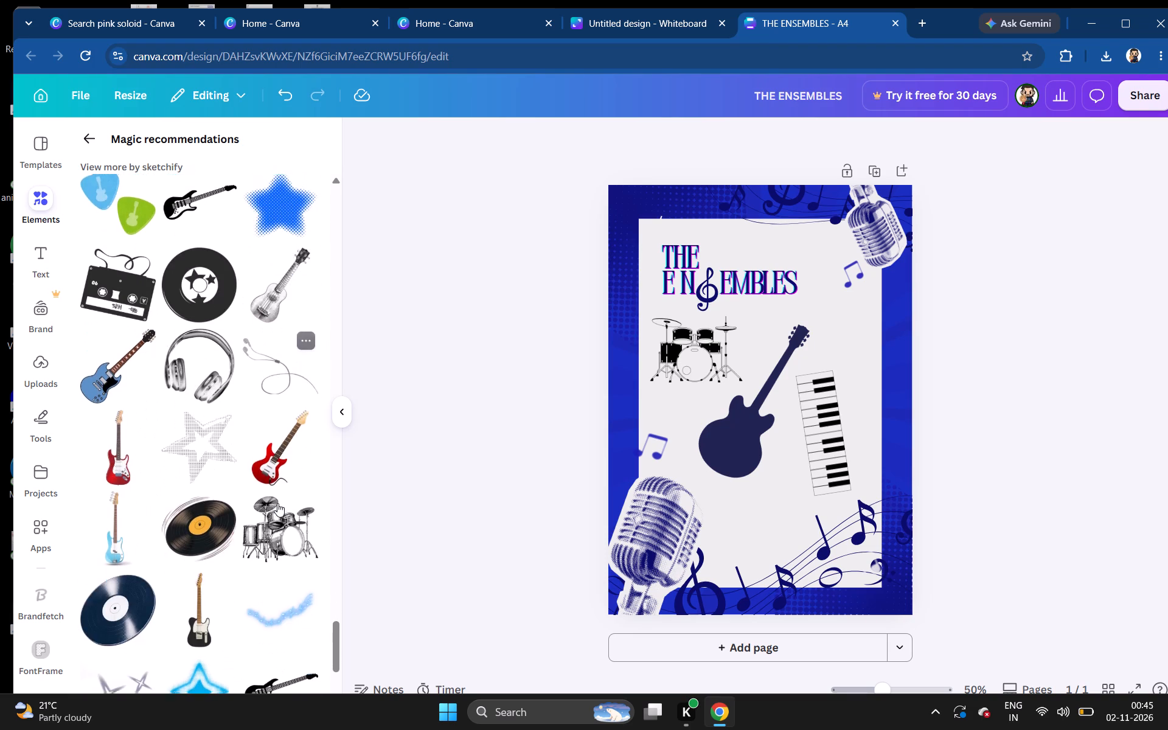
{"action": "scroll", "coordinate": [277, 503], "scroll_direction": "down", "scroll_amount": 3}
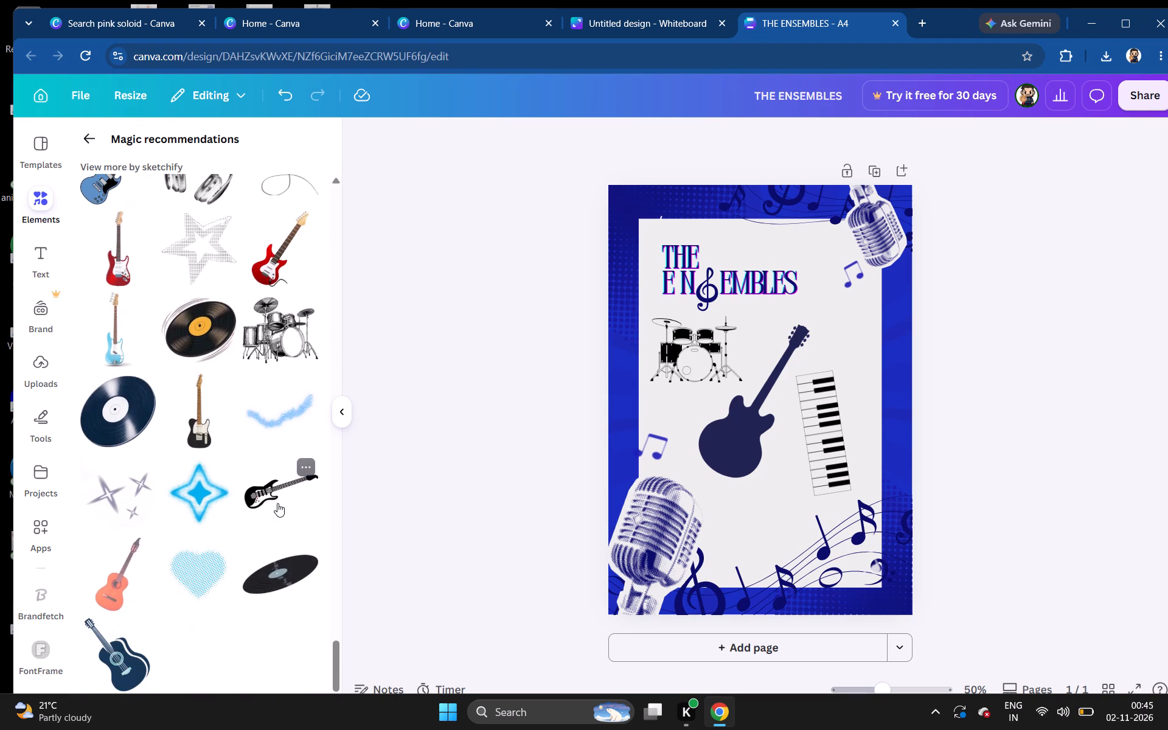
{"action": "scroll", "coordinate": [277, 503], "scroll_direction": "up", "scroll_amount": 17}
{"action": "scroll", "coordinate": [277, 503], "scroll_direction": "up", "scroll_amount": 14}
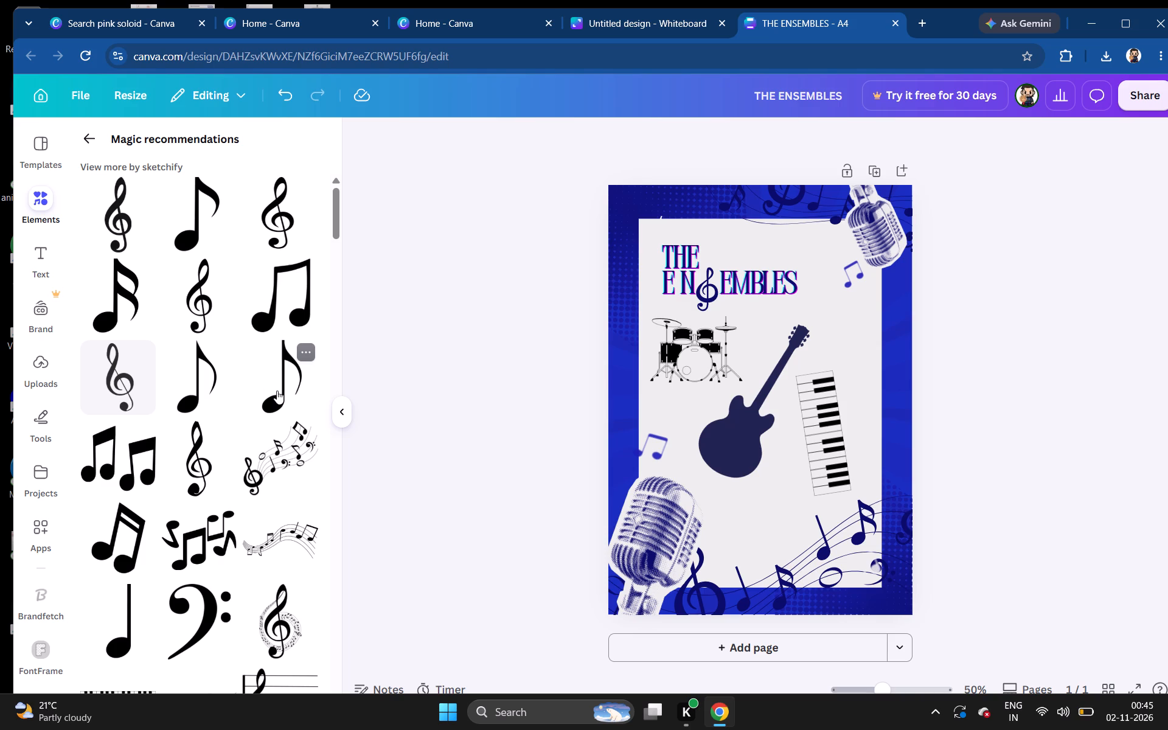
Add the slim black eighth note graphic and move it into the empty area below the guitar, beside the large microphone.
{"action": "double_click", "coordinate": [277, 391]}
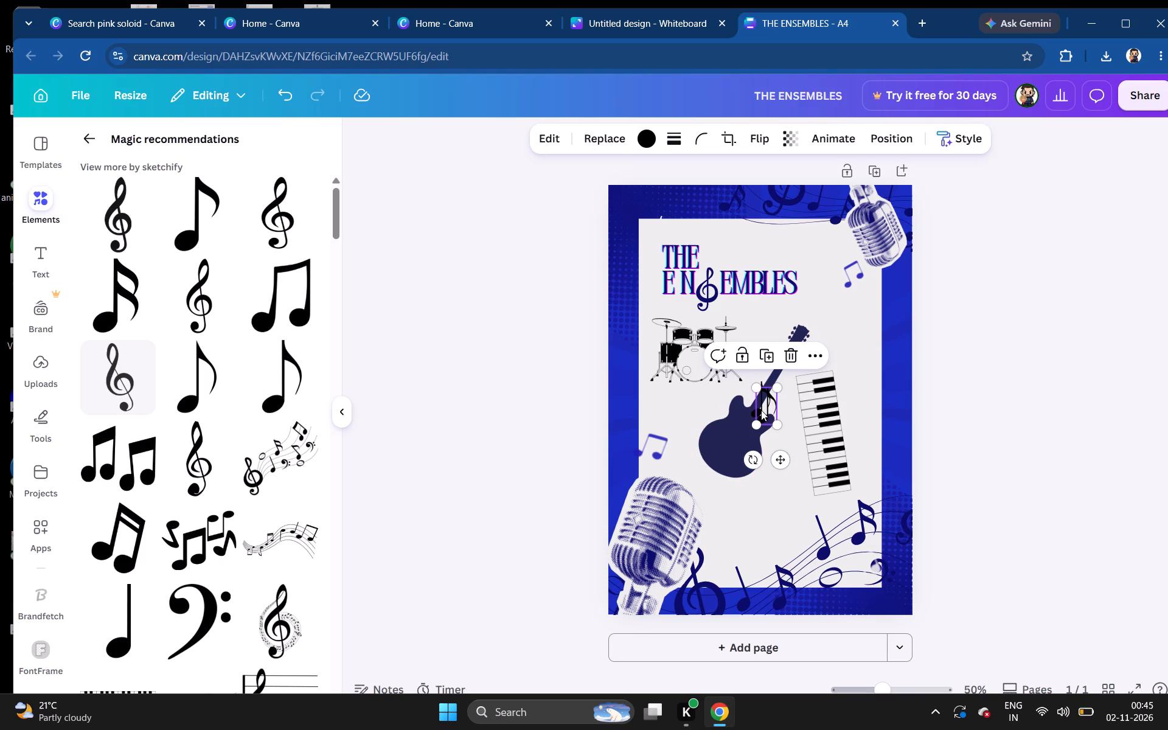
{"action": "left_click_drag", "start_coordinate": [761, 410], "coordinate": [751, 521]}
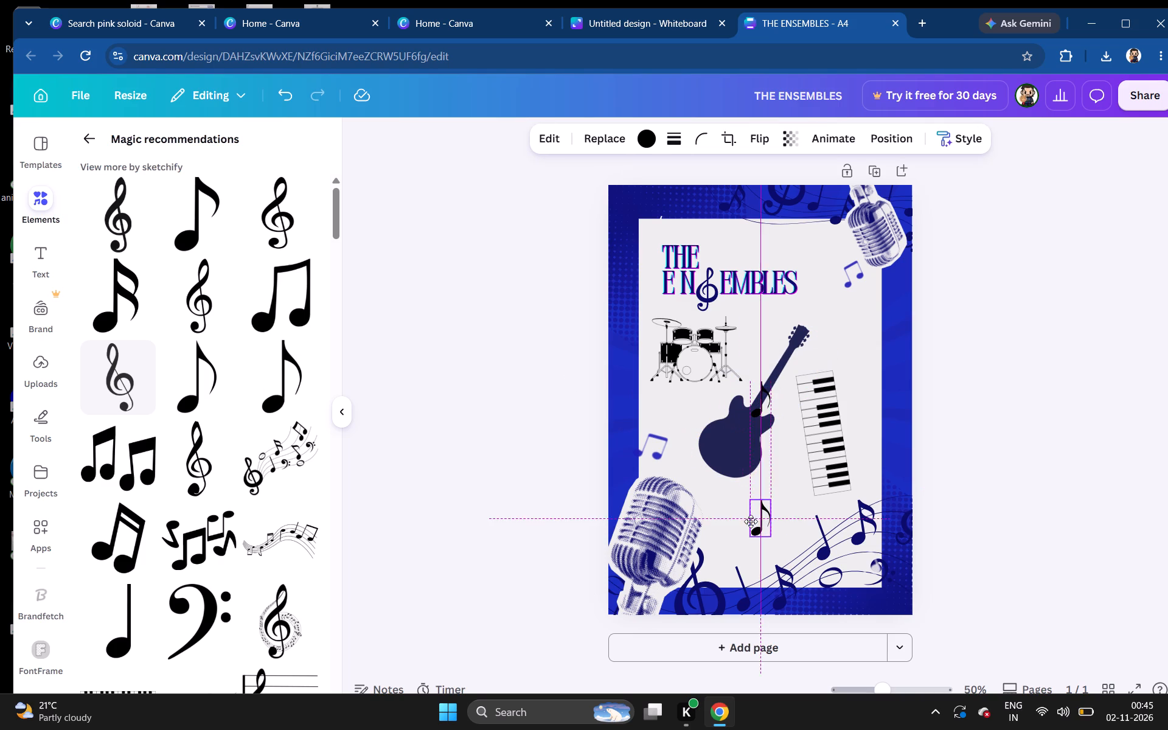
{"action": "left_click_drag", "start_coordinate": [751, 521], "coordinate": [731, 521]}
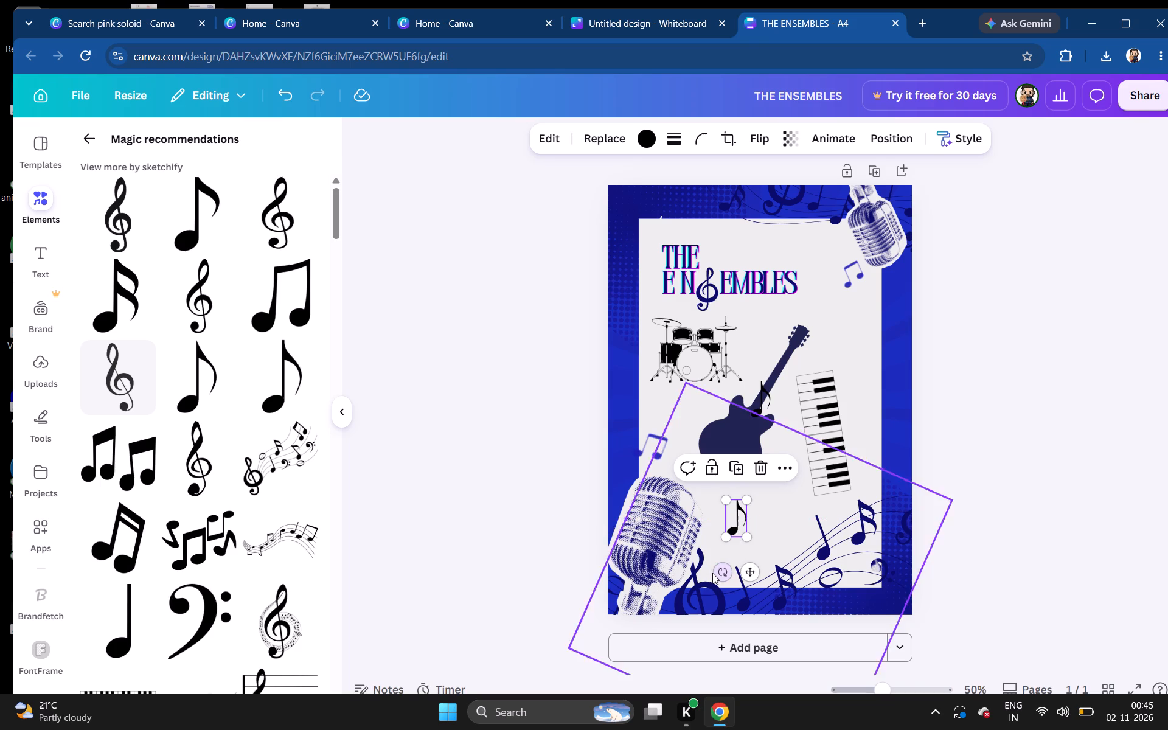
Tilt the eighth note below the guitar about 14° clockwise.
{"action": "left_click_drag", "start_coordinate": [716, 573], "coordinate": [706, 572]}
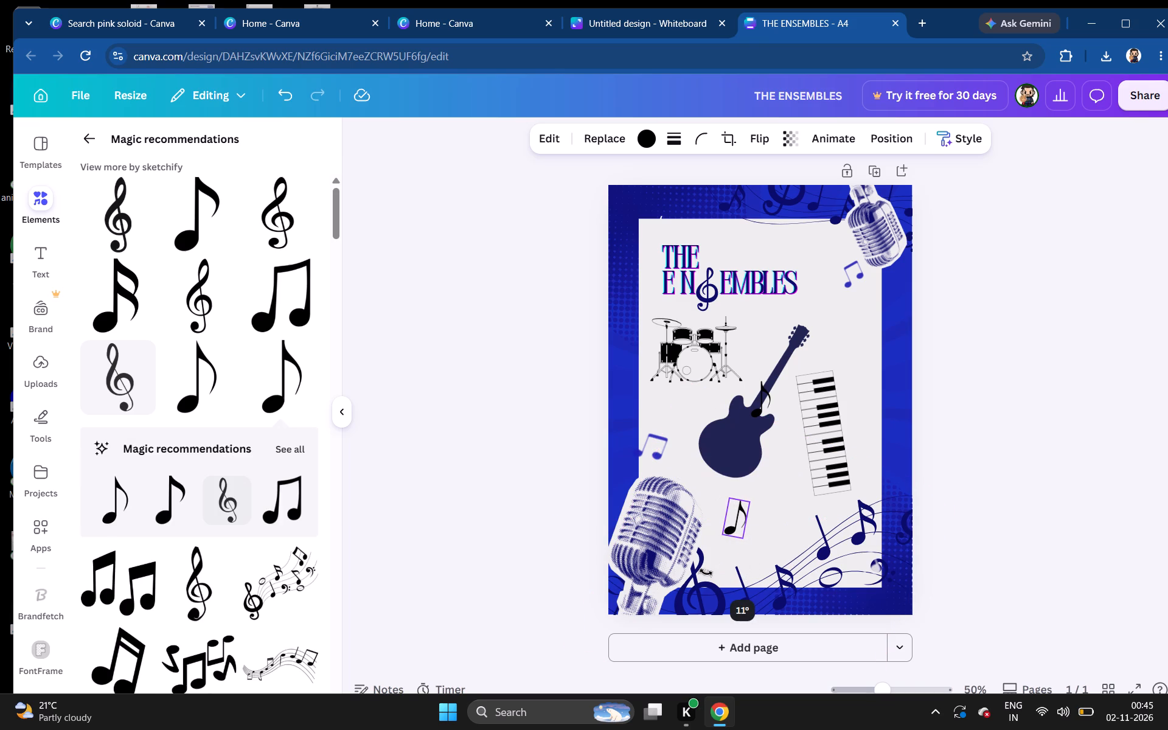
{"action": "left_click_drag", "start_coordinate": [706, 572], "coordinate": [703, 570]}
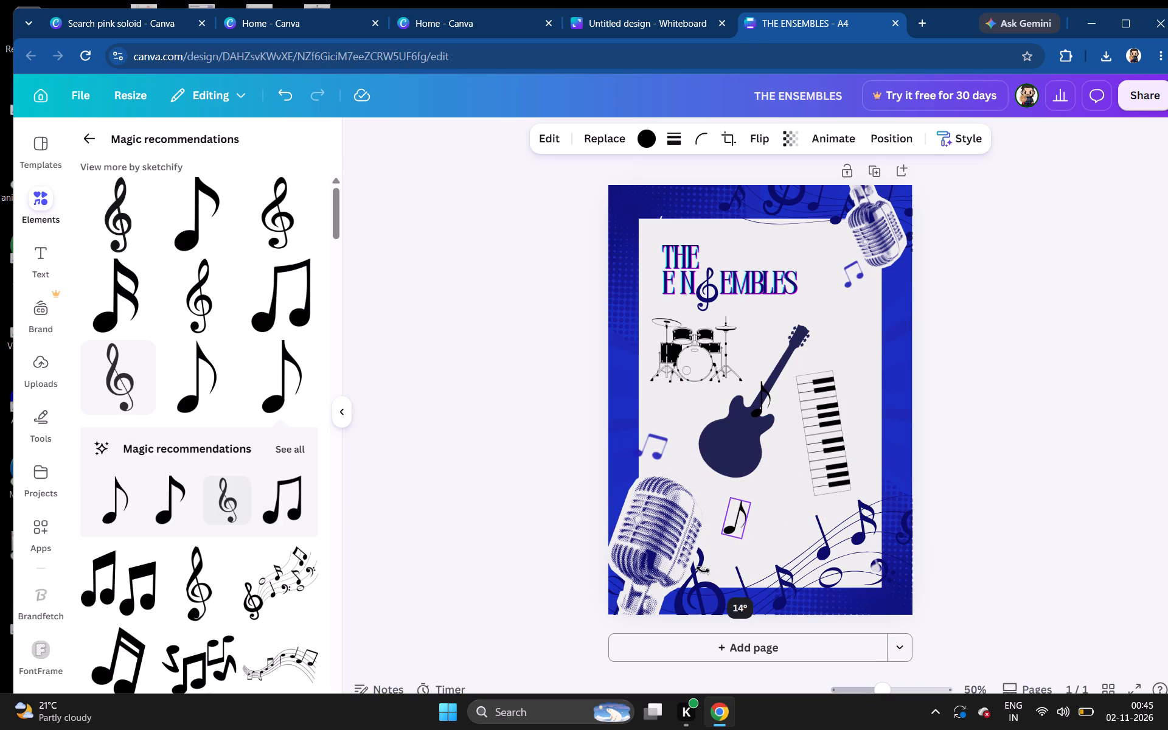
{"action": "left_click_drag", "start_coordinate": [703, 570], "coordinate": [703, 568]}
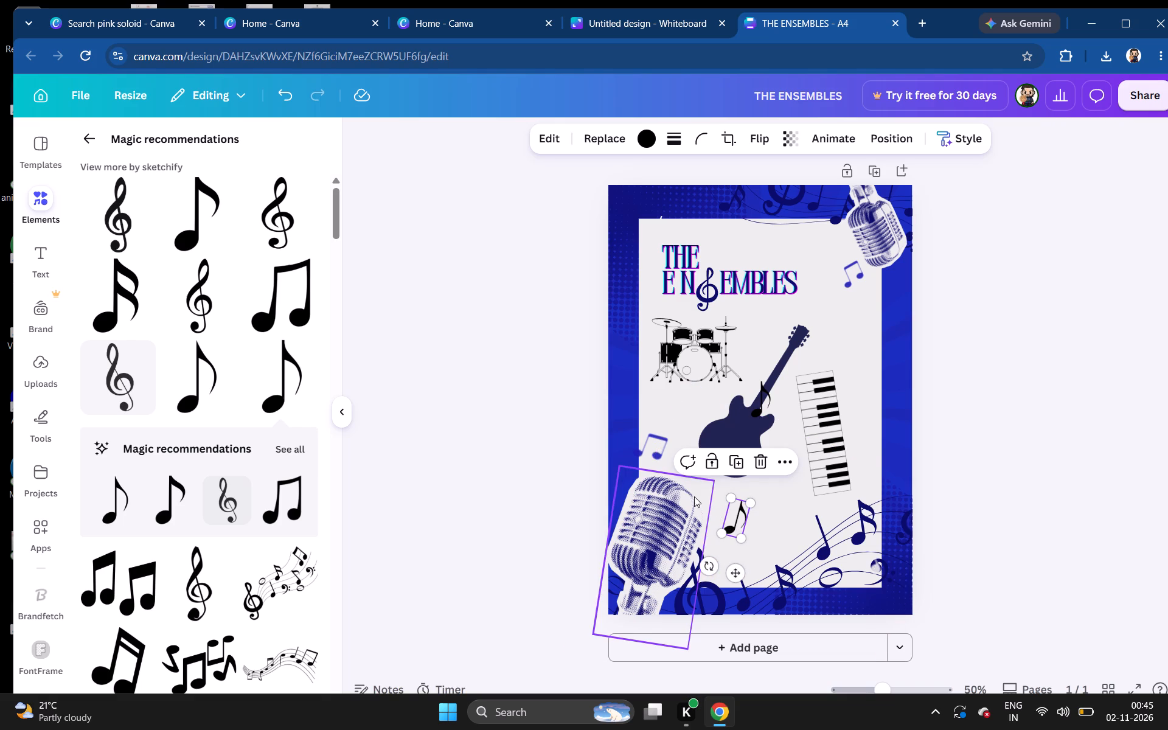
Delete the duplicate eighth note that overlaps the guitar's body.
{"action": "left_click", "coordinate": [763, 388]}
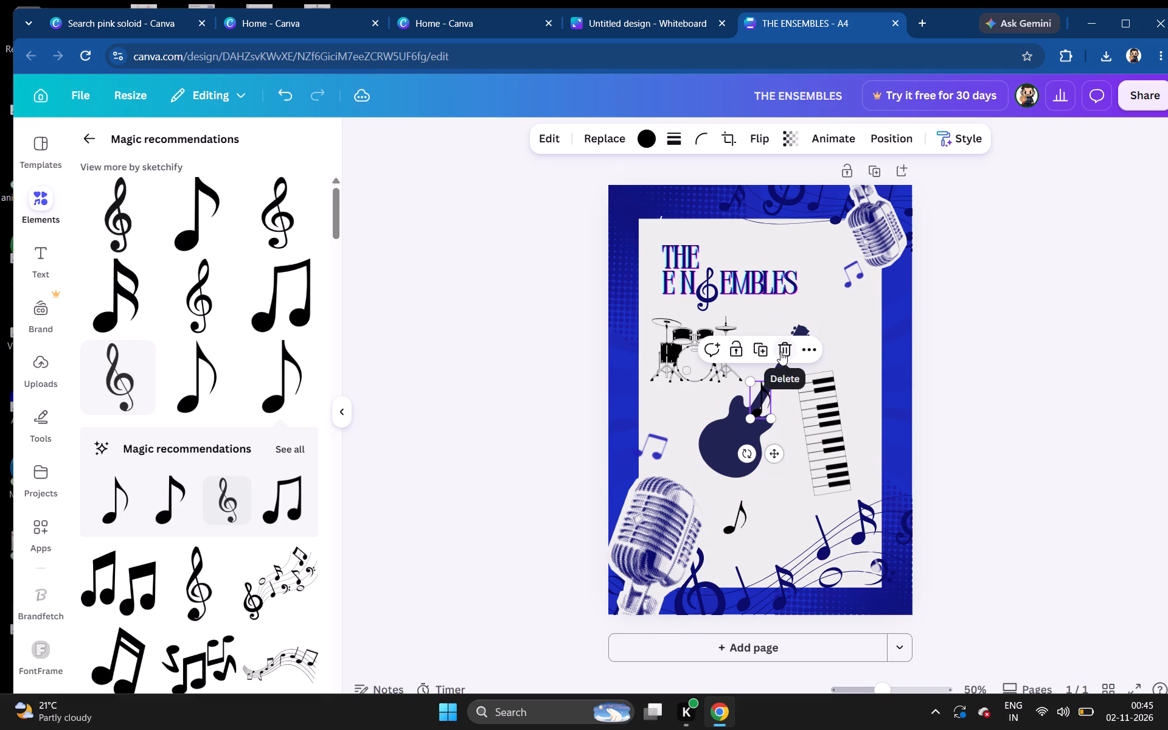
{"action": "left_click", "coordinate": [781, 350]}
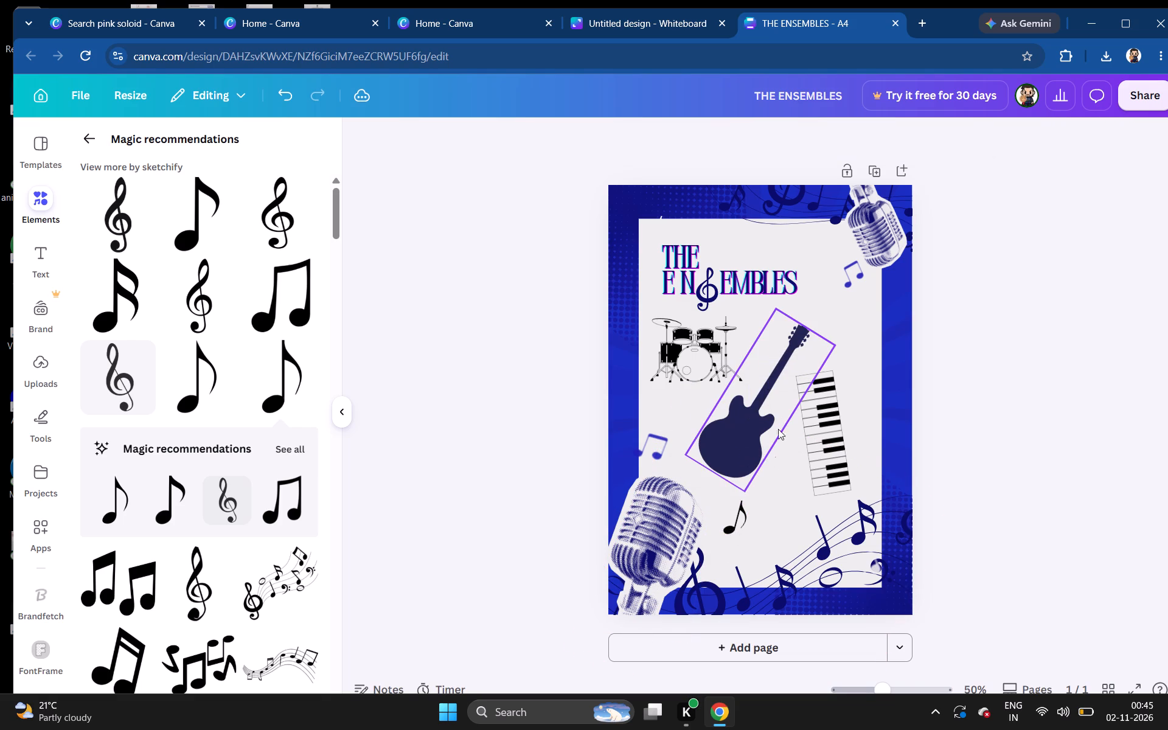
Shift the tilted eighth note below the guitar slightly away from the large microphone, closer to the page's vertical centre line.
{"action": "left_click_drag", "start_coordinate": [735, 526], "coordinate": [745, 530]}
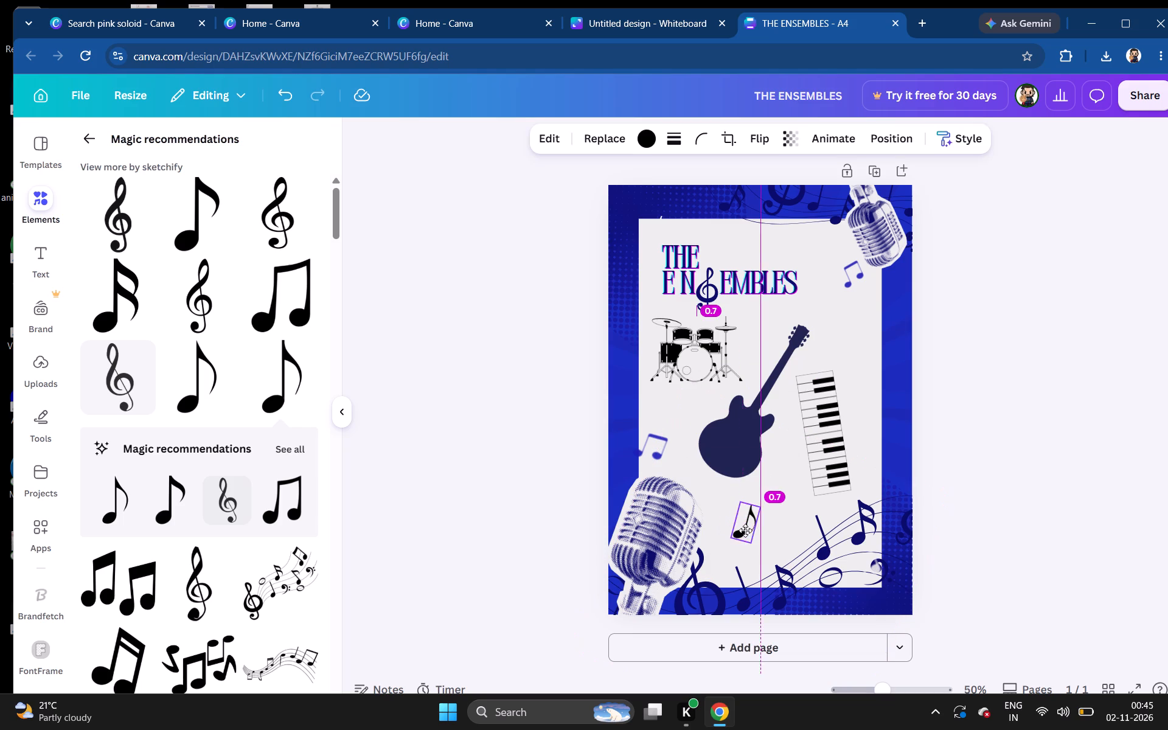
{"action": "left_click_drag", "start_coordinate": [745, 530], "coordinate": [751, 534]}
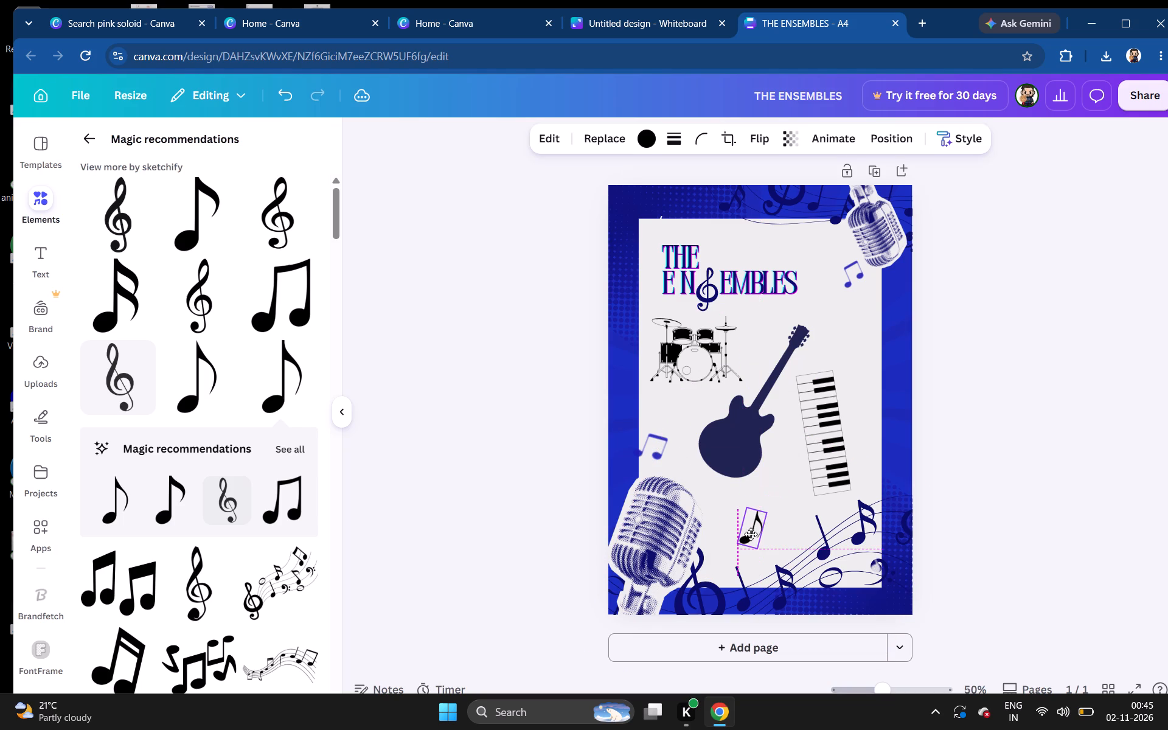
{"action": "left_click_drag", "start_coordinate": [751, 534], "coordinate": [748, 531]}
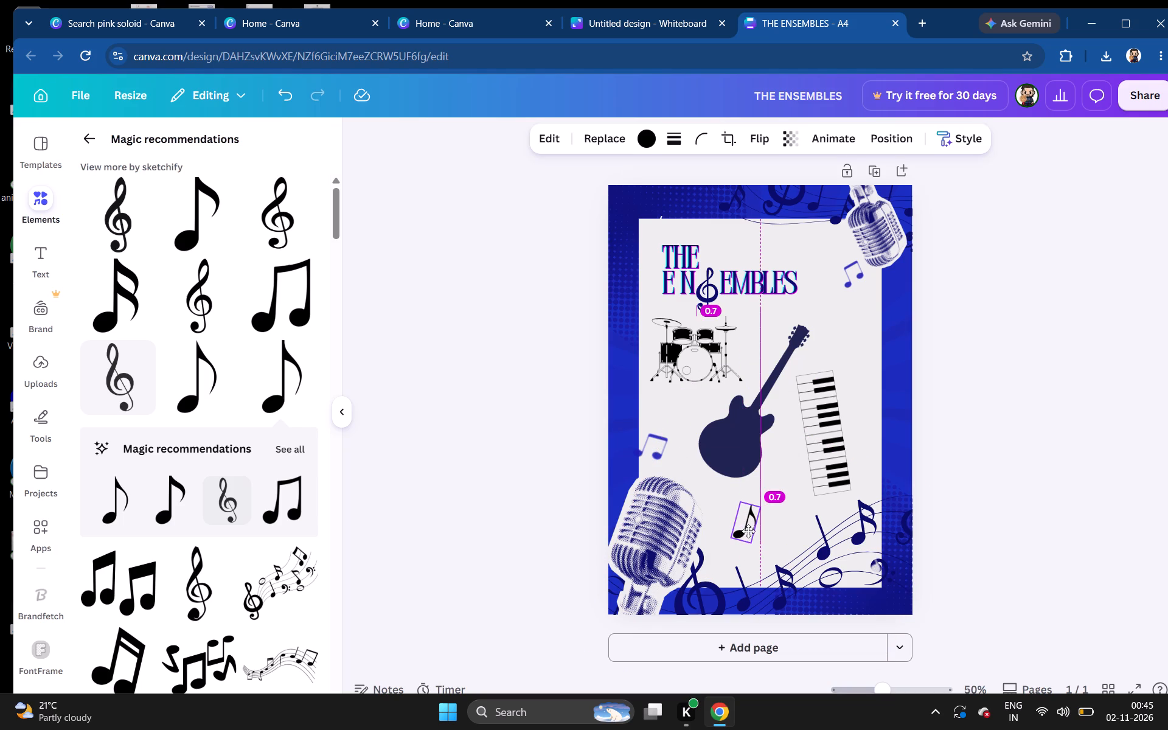
{"action": "left_click_drag", "start_coordinate": [748, 531], "coordinate": [751, 532]}
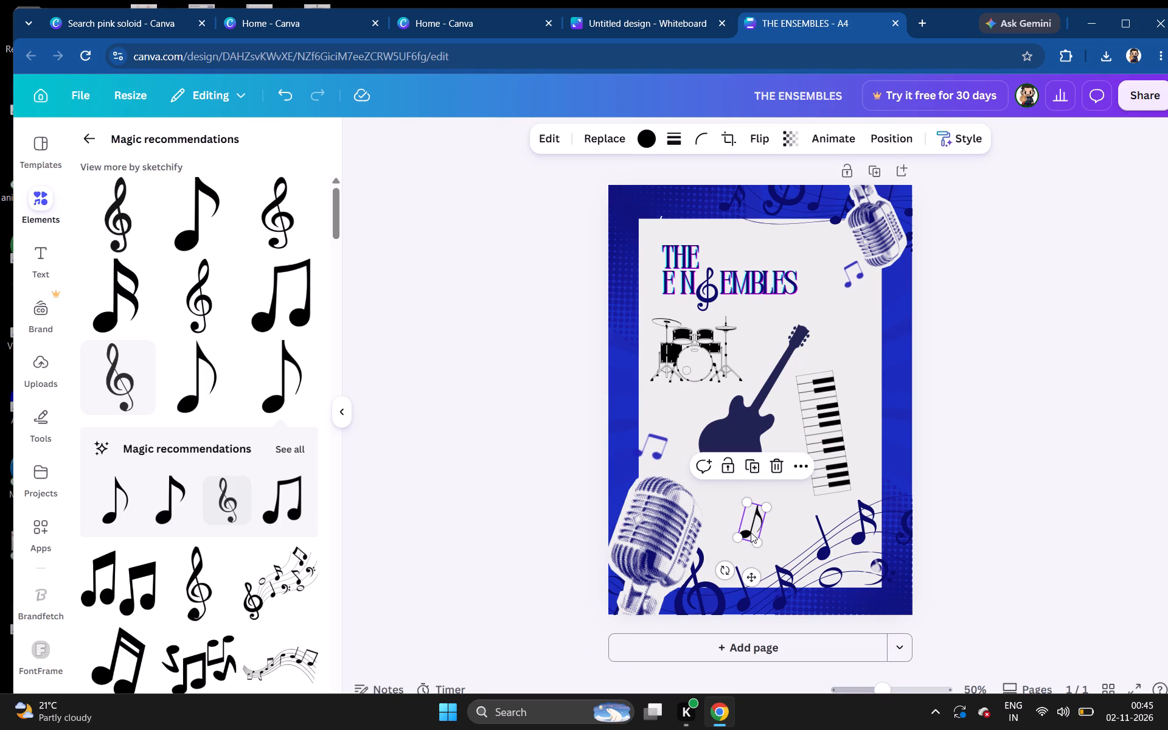
Recolour the eighth note below the guitar from black to the dark navy blue among the design's graphic colours.
{"action": "left_click", "coordinate": [647, 141]}
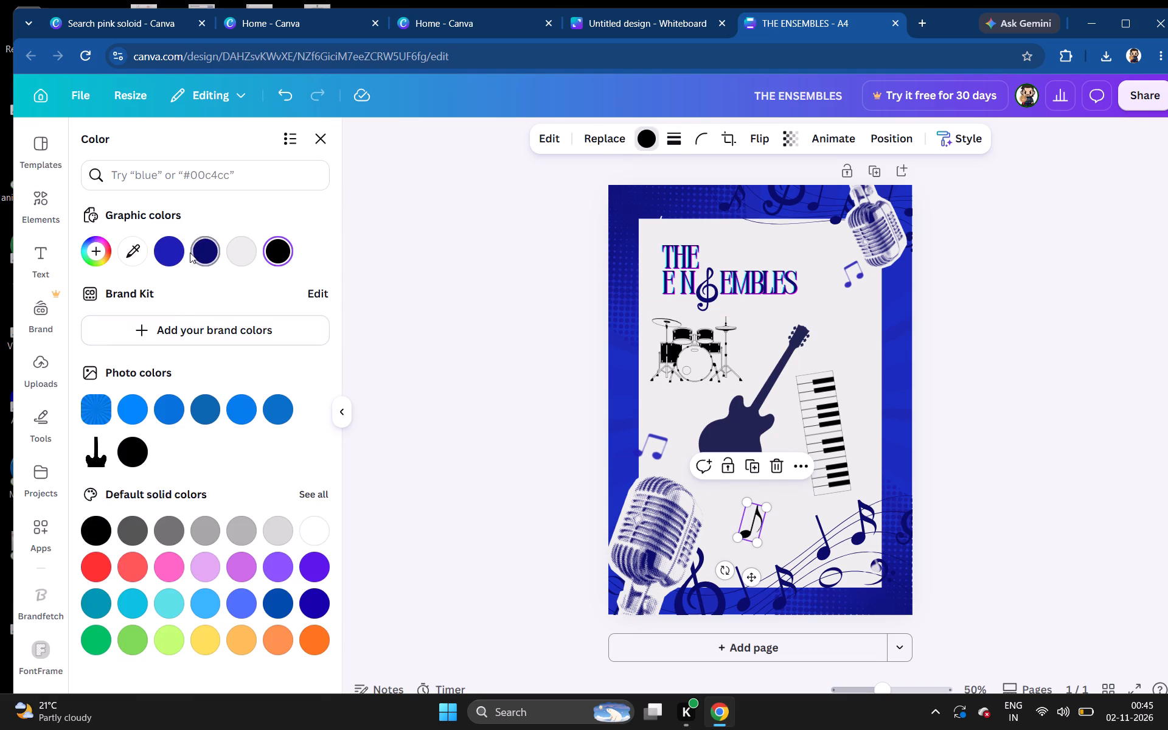
{"action": "left_click", "coordinate": [206, 255]}
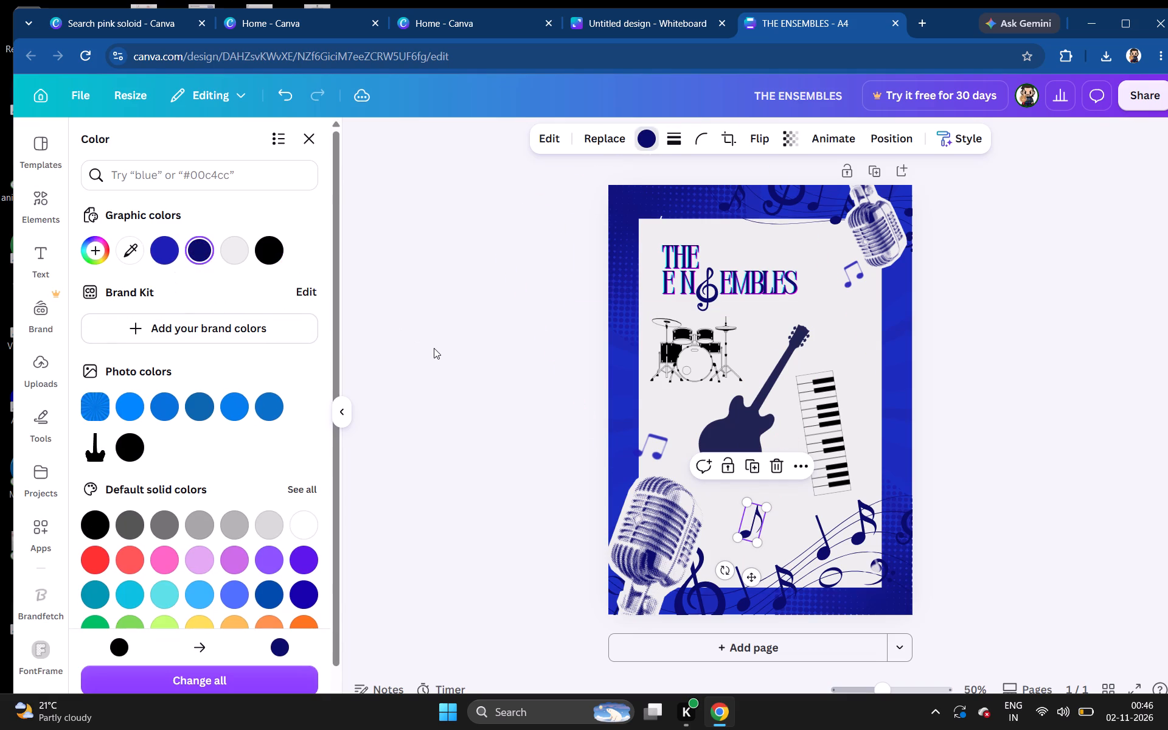
{"action": "double_click", "coordinate": [434, 348]}
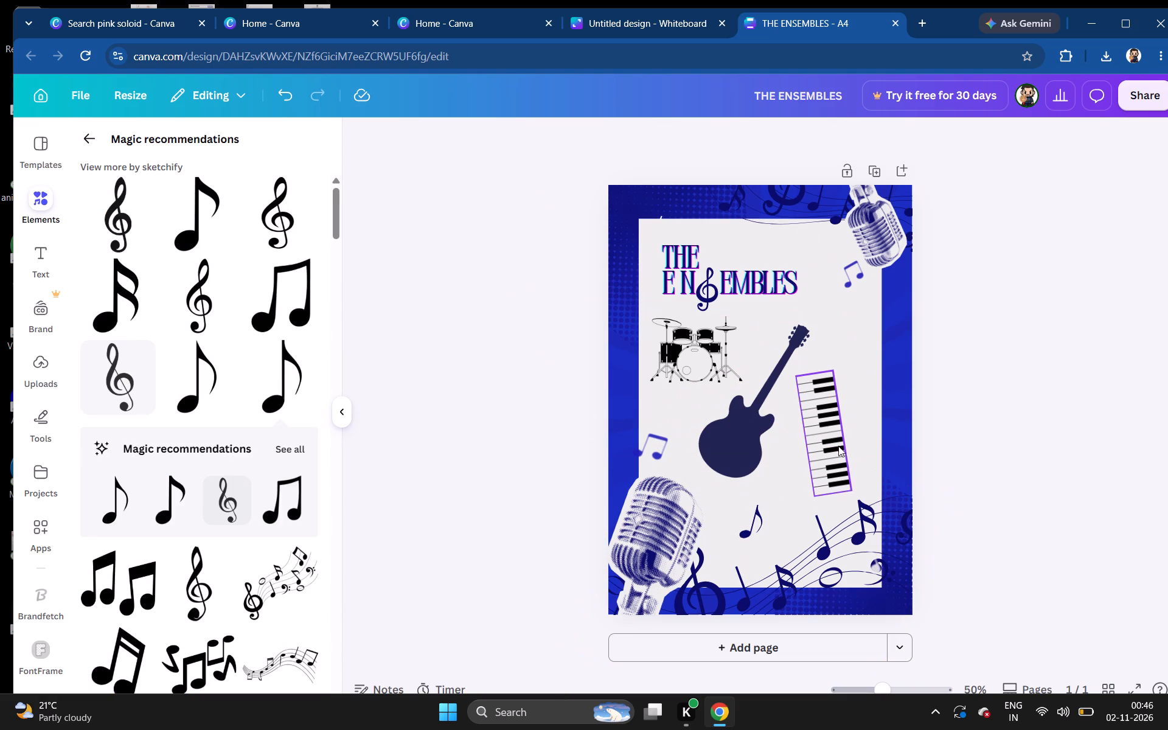
Recolour the black keys of the piano keyboard graphic with the same dark navy blue from the graphic colours.
{"action": "left_click", "coordinate": [836, 443]}
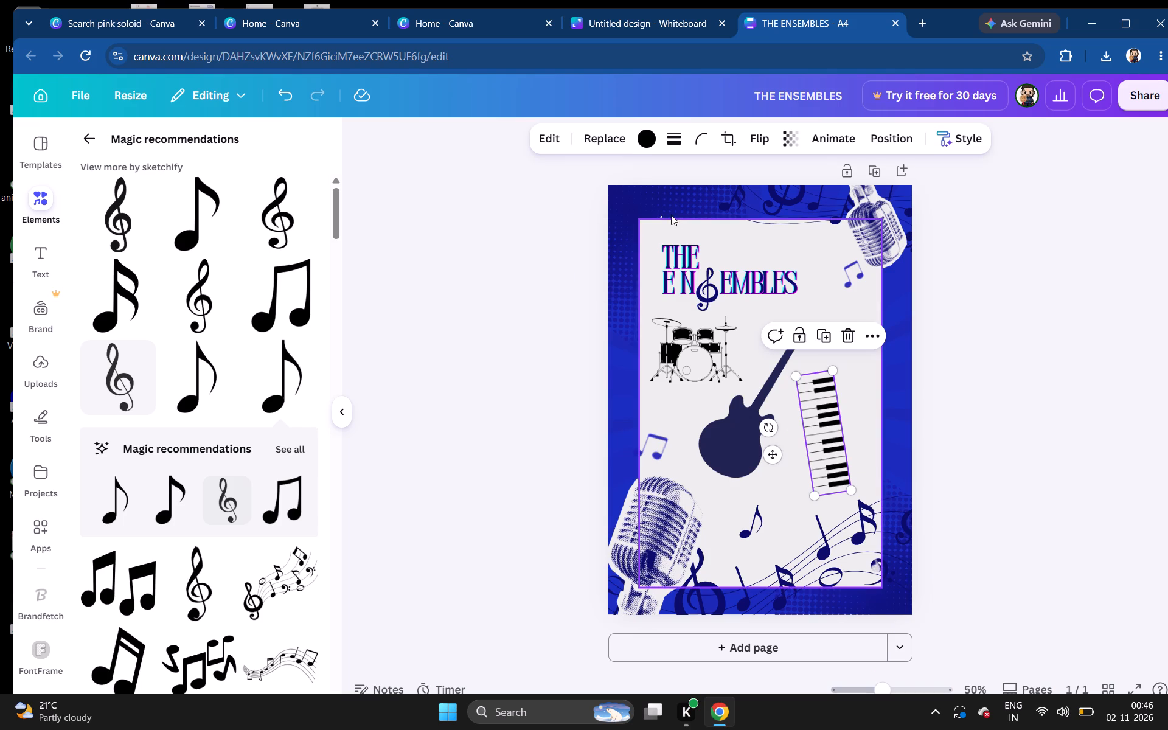
{"action": "left_click", "coordinate": [642, 148]}
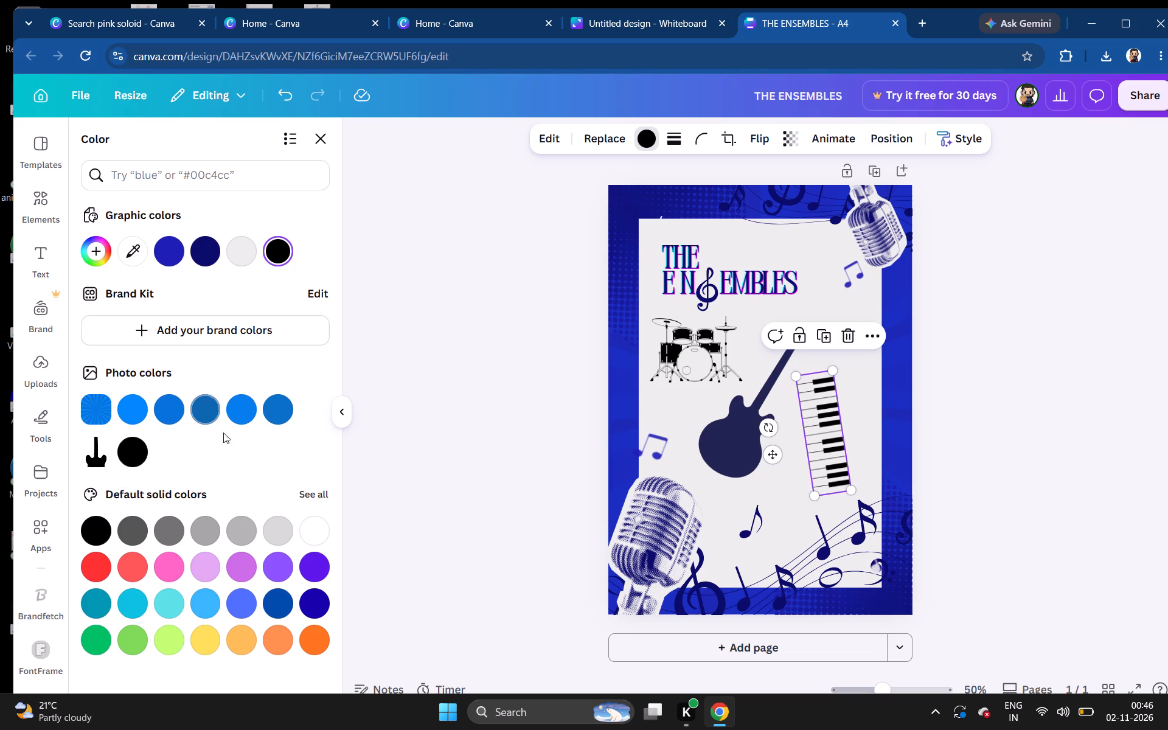
{"action": "left_click", "coordinate": [203, 259]}
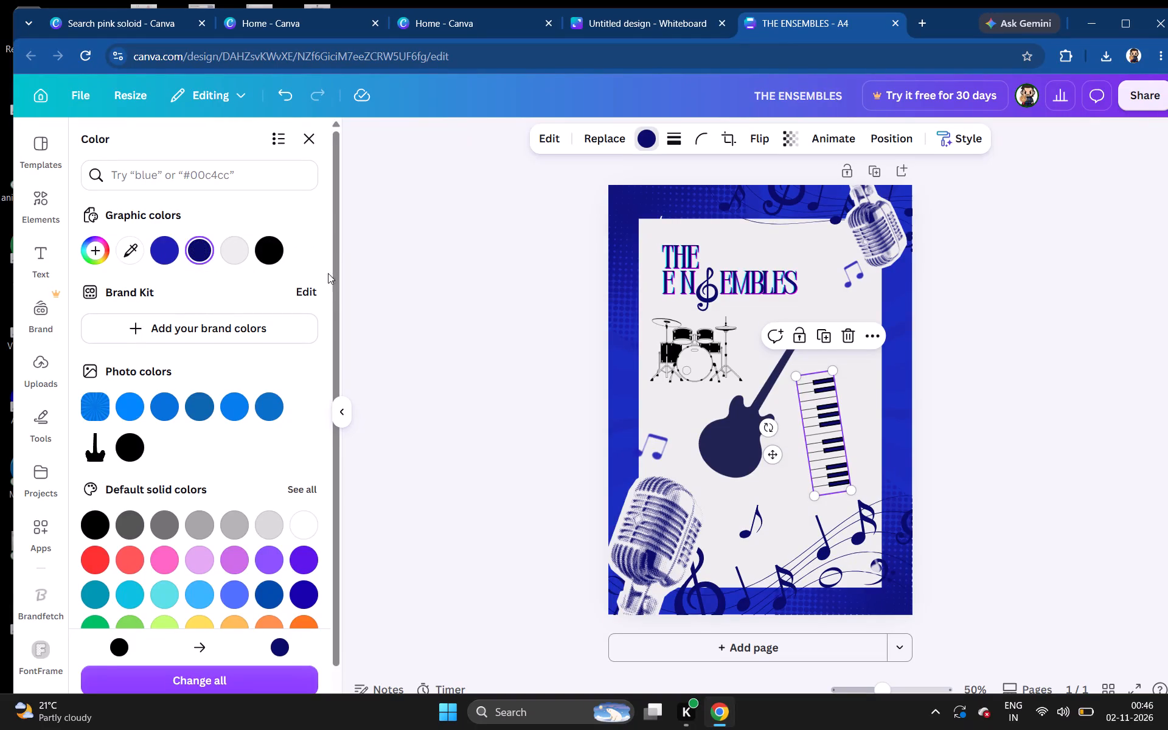
Select the drum set graphic for recolouring its black parts.
{"action": "left_click", "coordinate": [683, 348]}
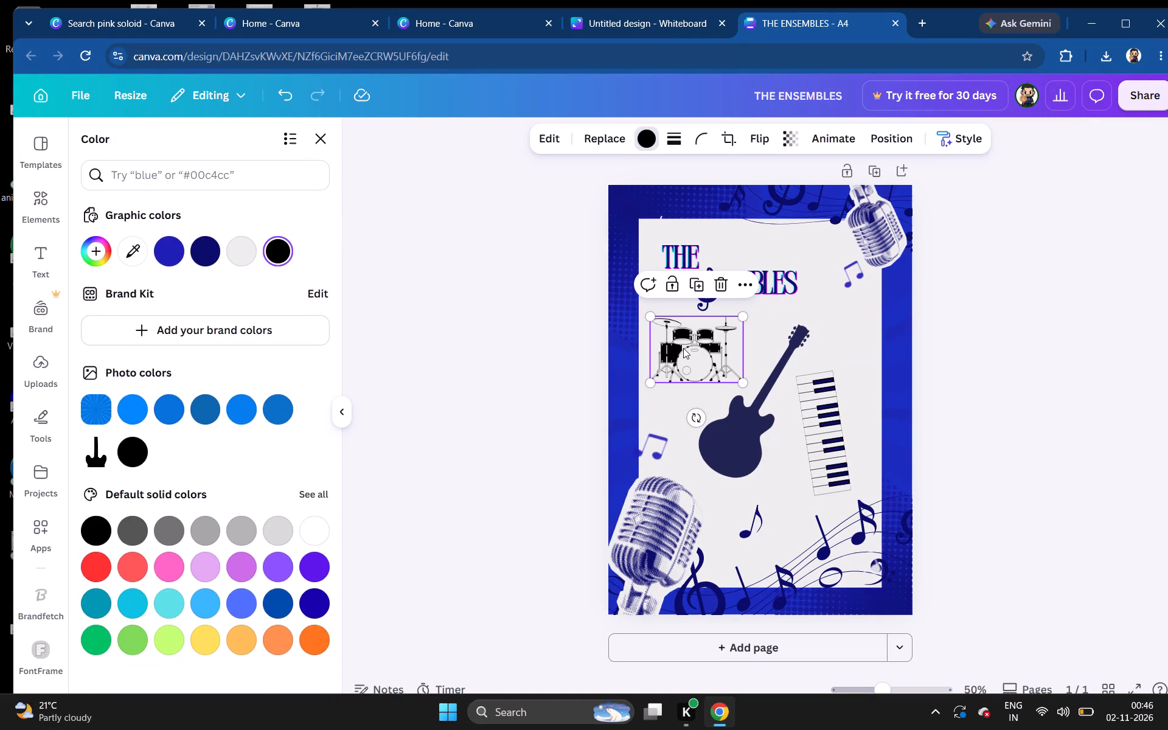
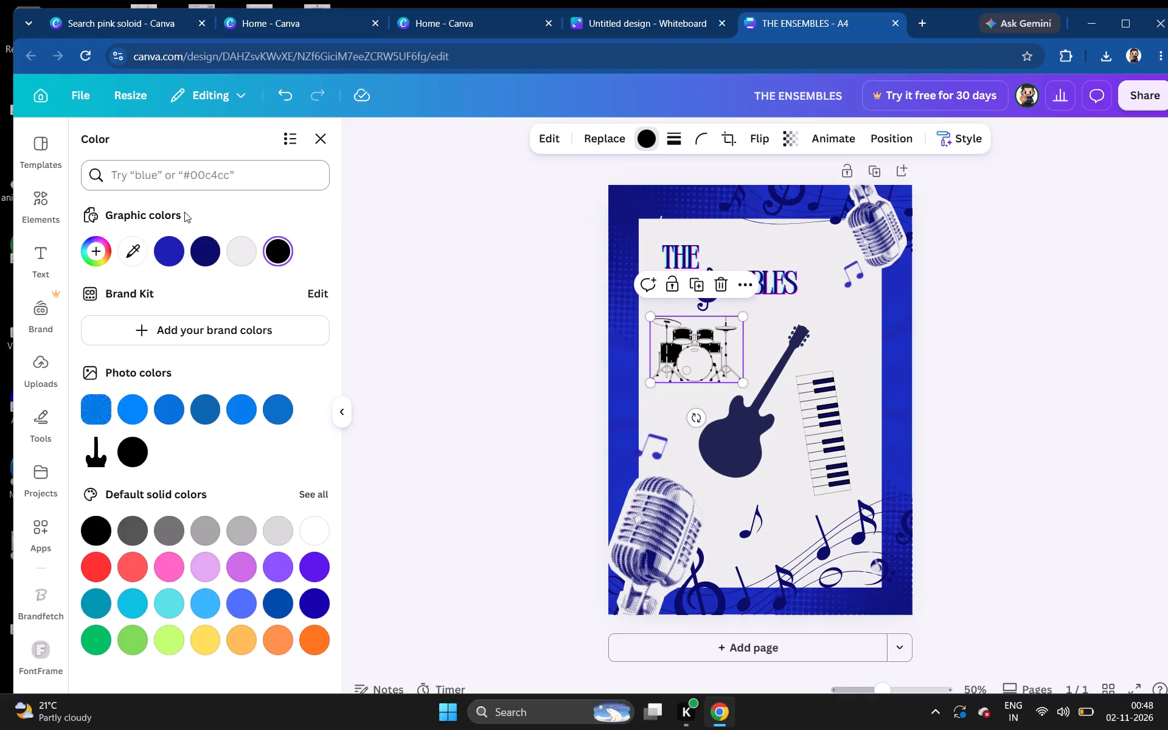
Recolour the black parts of the drum set graphic with dark blue #0b0b6b from the graphic colours.
{"action": "left_click", "coordinate": [194, 242]}
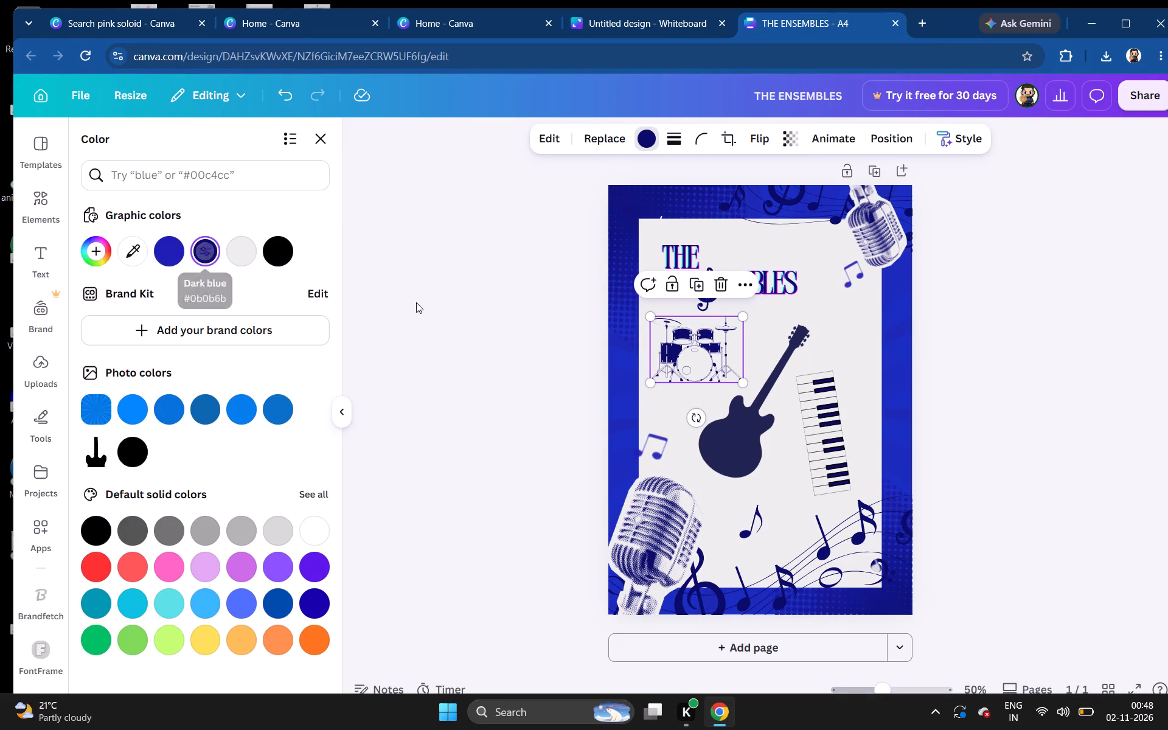
{"action": "left_click", "coordinate": [468, 330]}
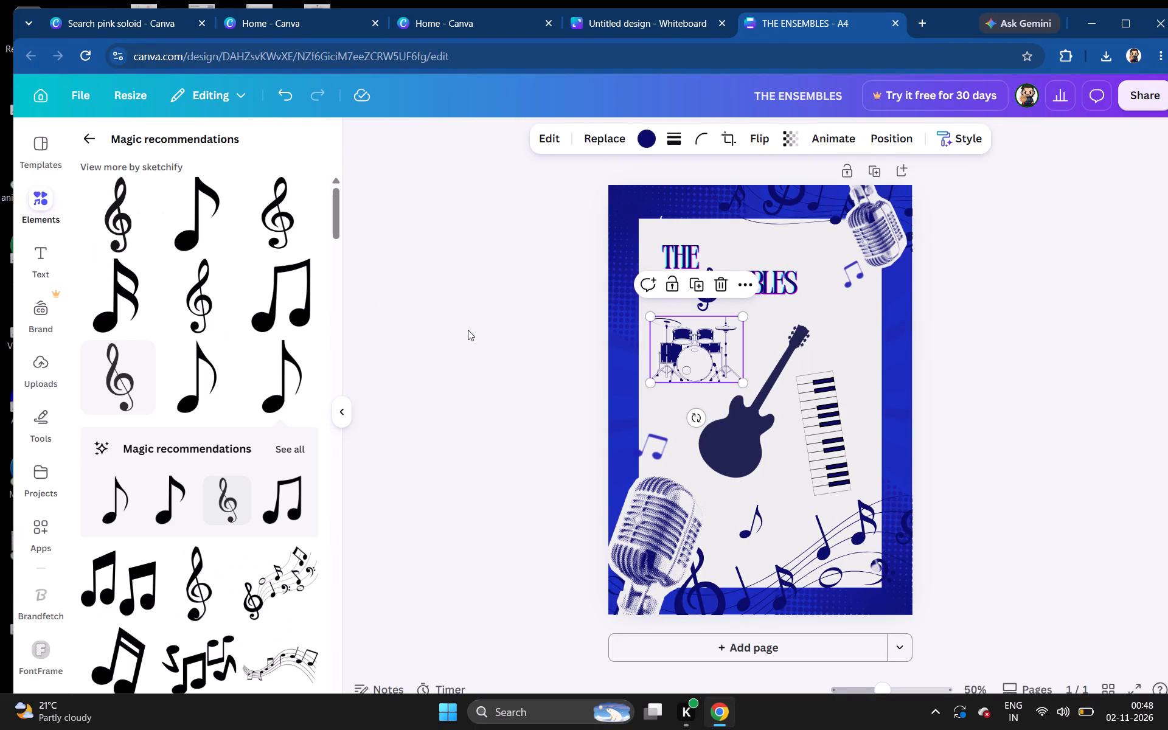
{"action": "left_click", "coordinate": [503, 283]}
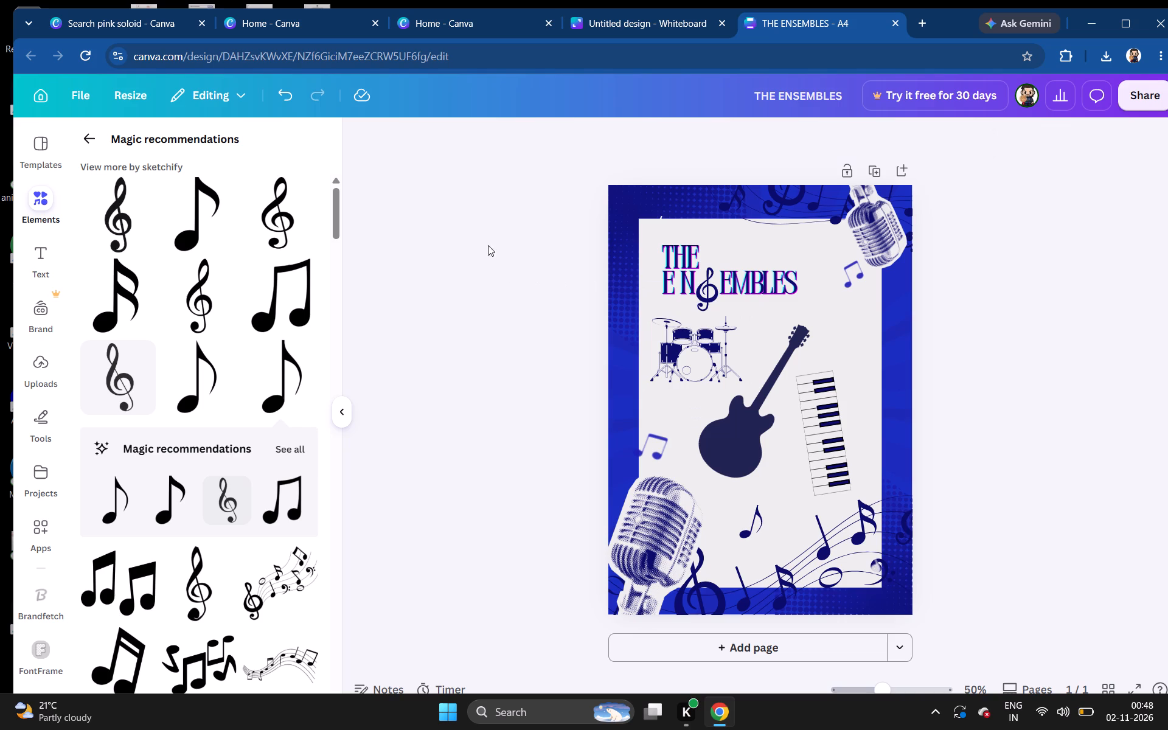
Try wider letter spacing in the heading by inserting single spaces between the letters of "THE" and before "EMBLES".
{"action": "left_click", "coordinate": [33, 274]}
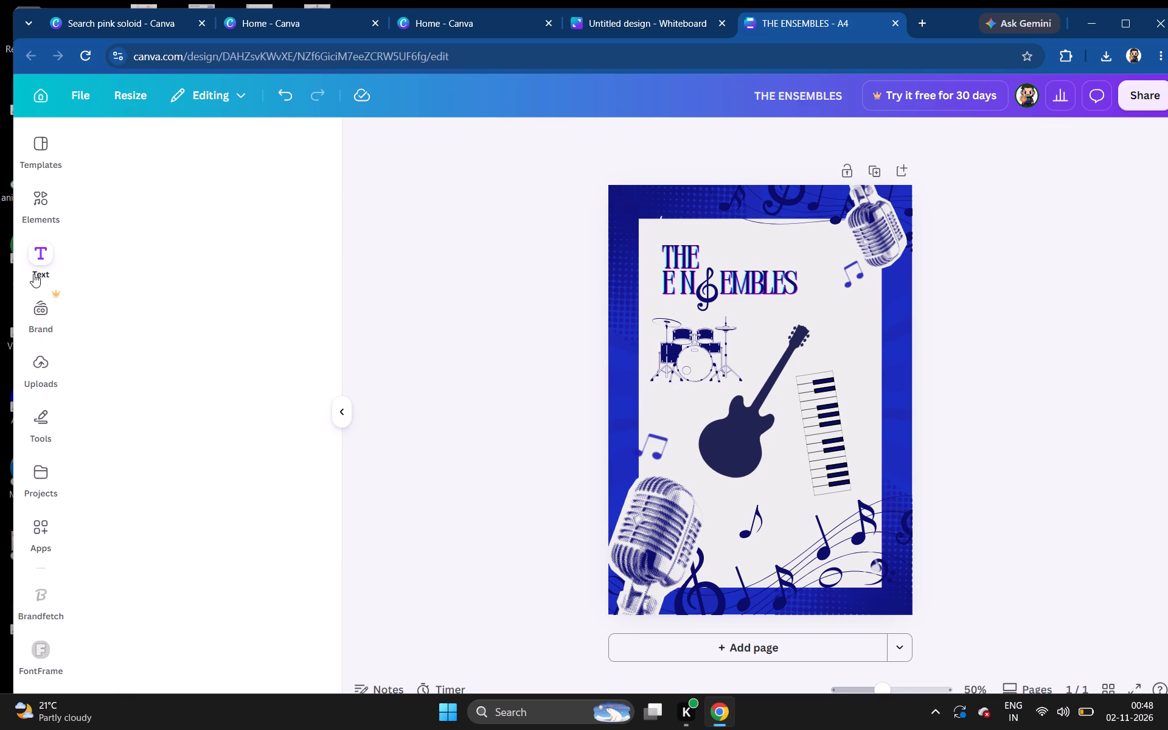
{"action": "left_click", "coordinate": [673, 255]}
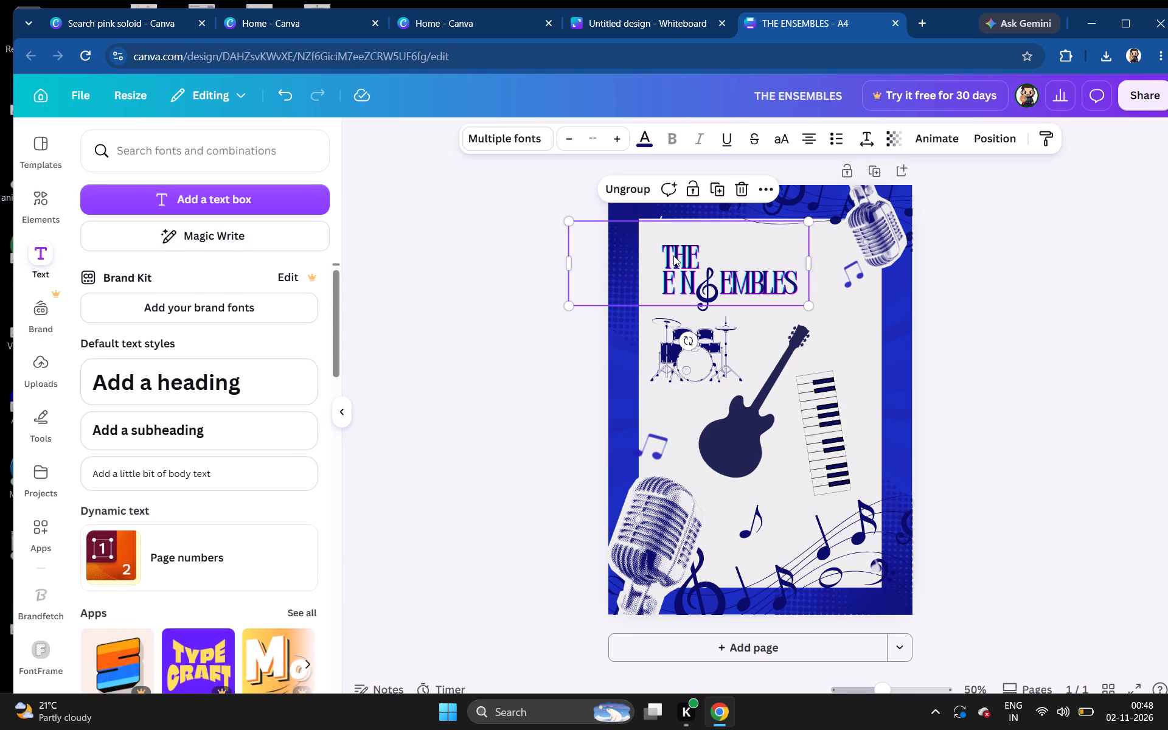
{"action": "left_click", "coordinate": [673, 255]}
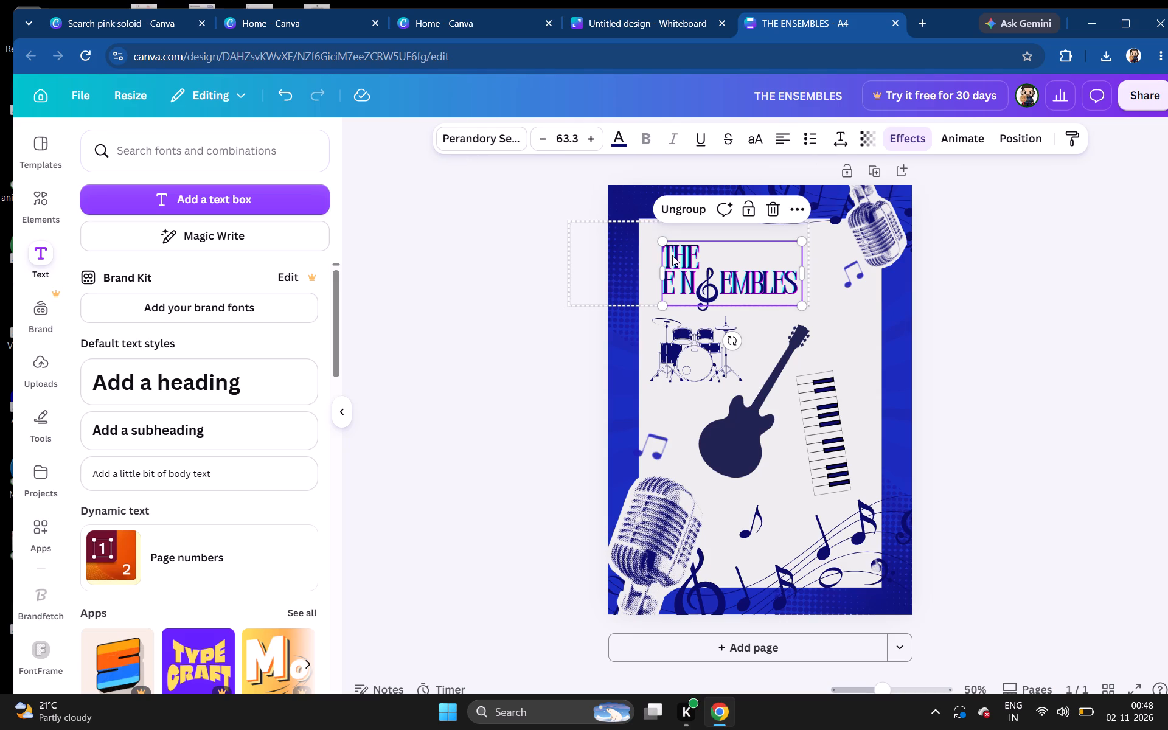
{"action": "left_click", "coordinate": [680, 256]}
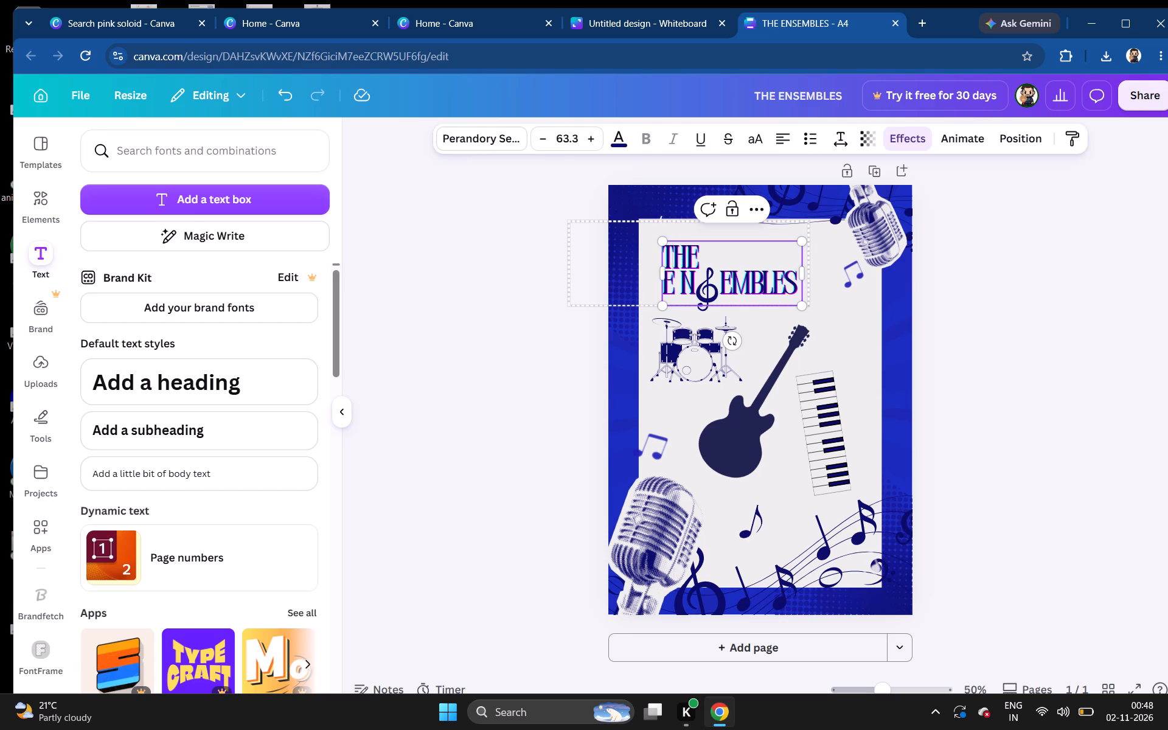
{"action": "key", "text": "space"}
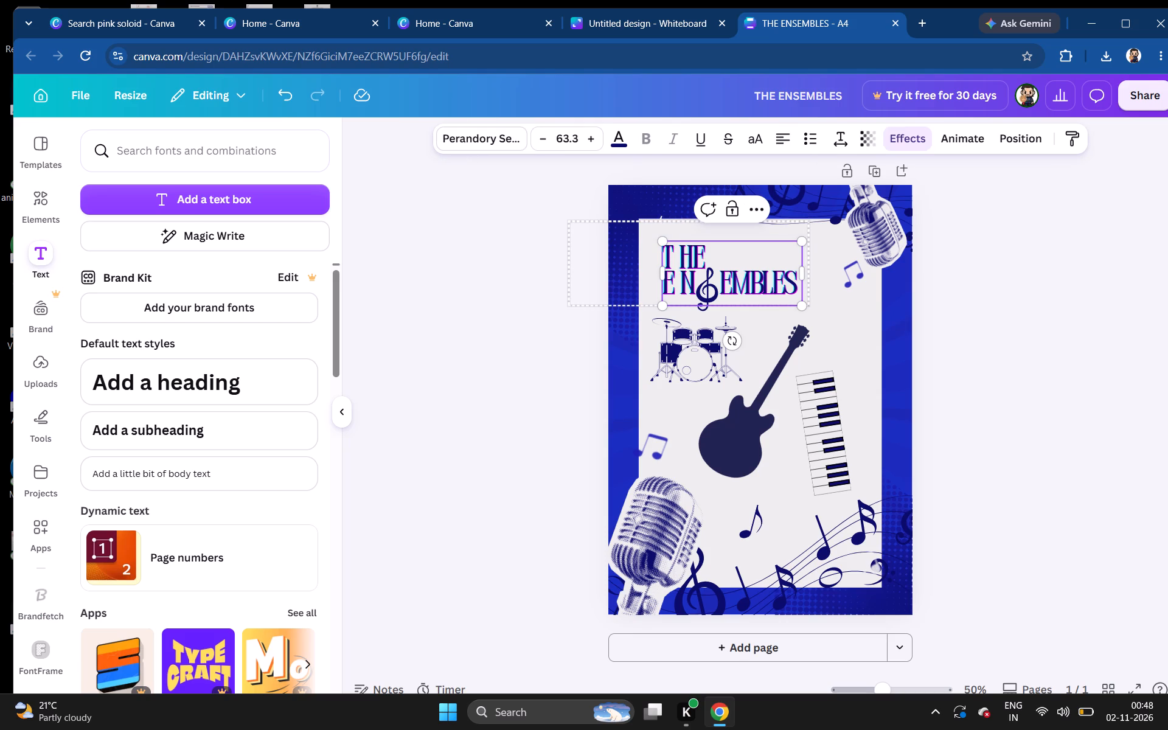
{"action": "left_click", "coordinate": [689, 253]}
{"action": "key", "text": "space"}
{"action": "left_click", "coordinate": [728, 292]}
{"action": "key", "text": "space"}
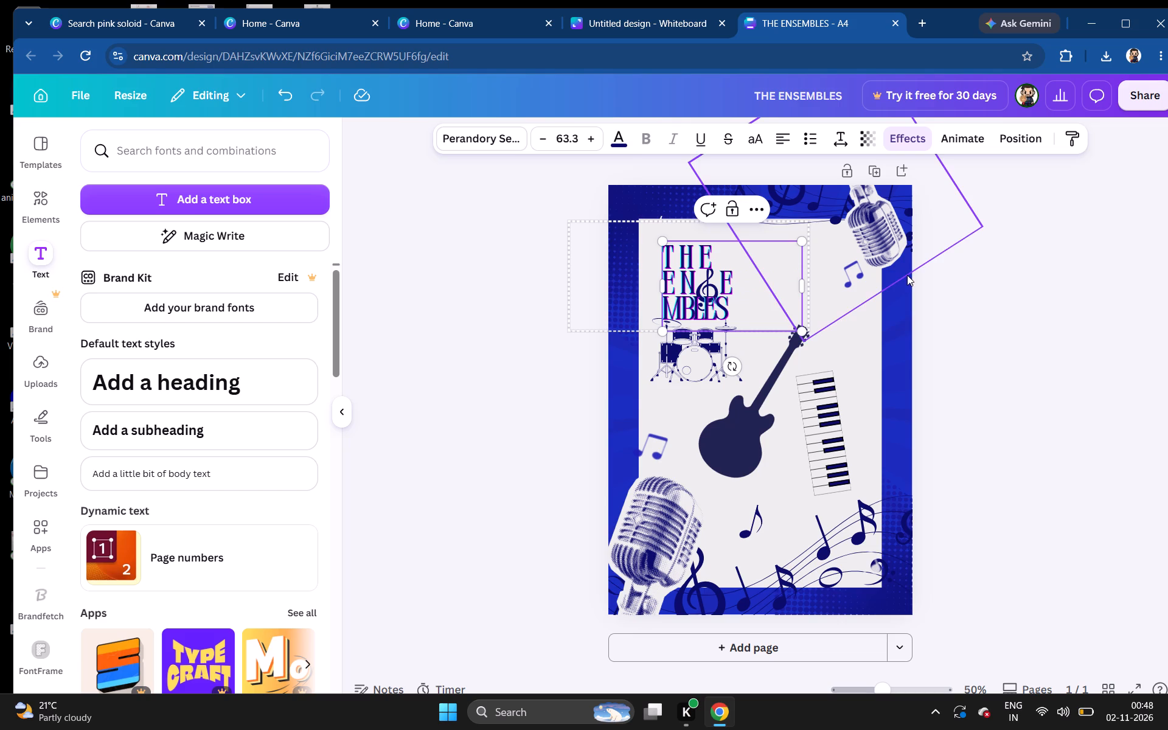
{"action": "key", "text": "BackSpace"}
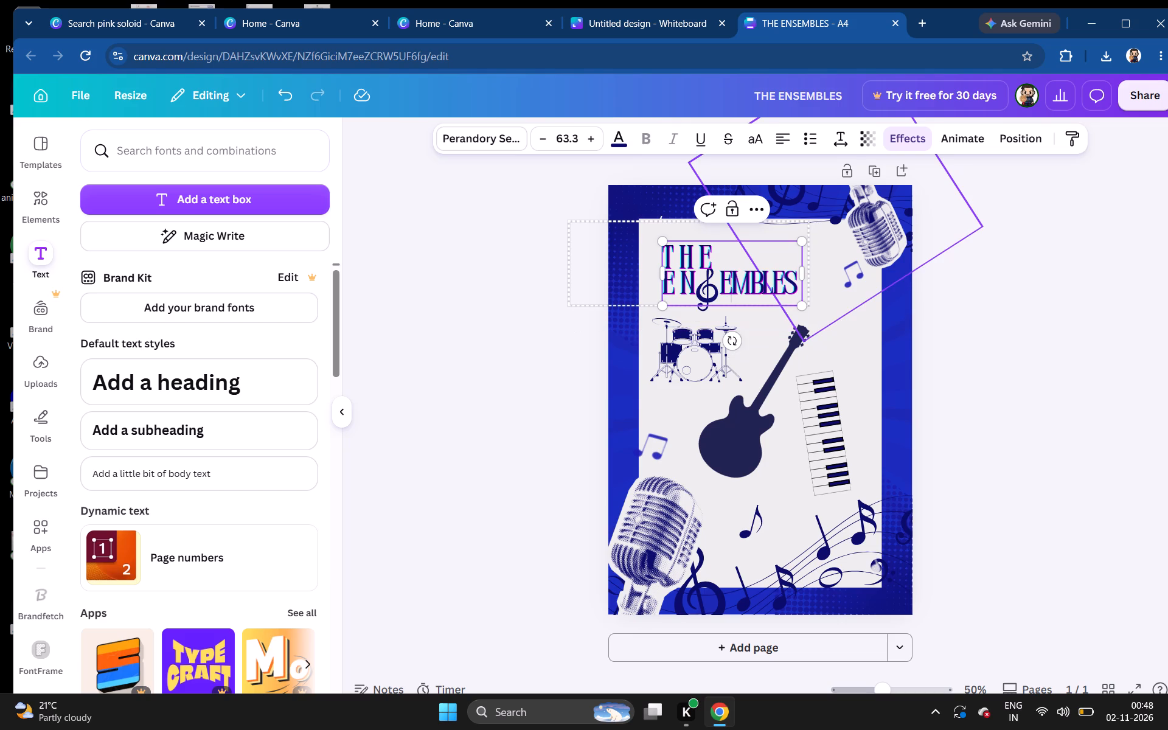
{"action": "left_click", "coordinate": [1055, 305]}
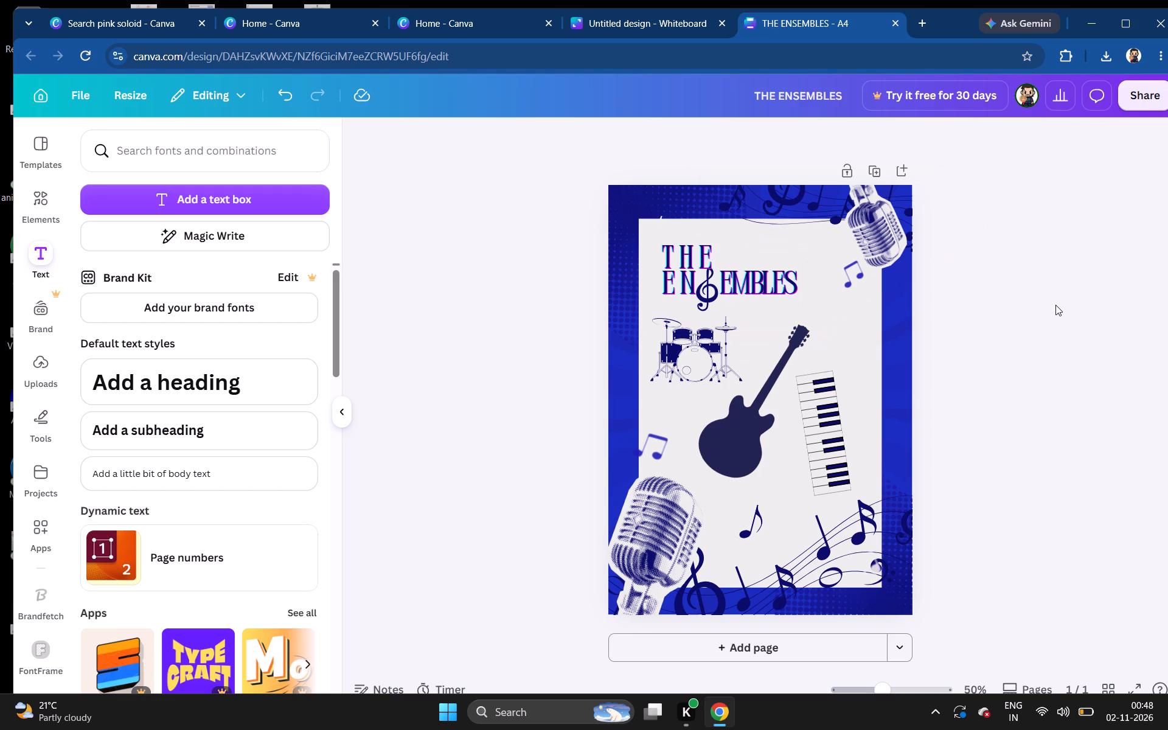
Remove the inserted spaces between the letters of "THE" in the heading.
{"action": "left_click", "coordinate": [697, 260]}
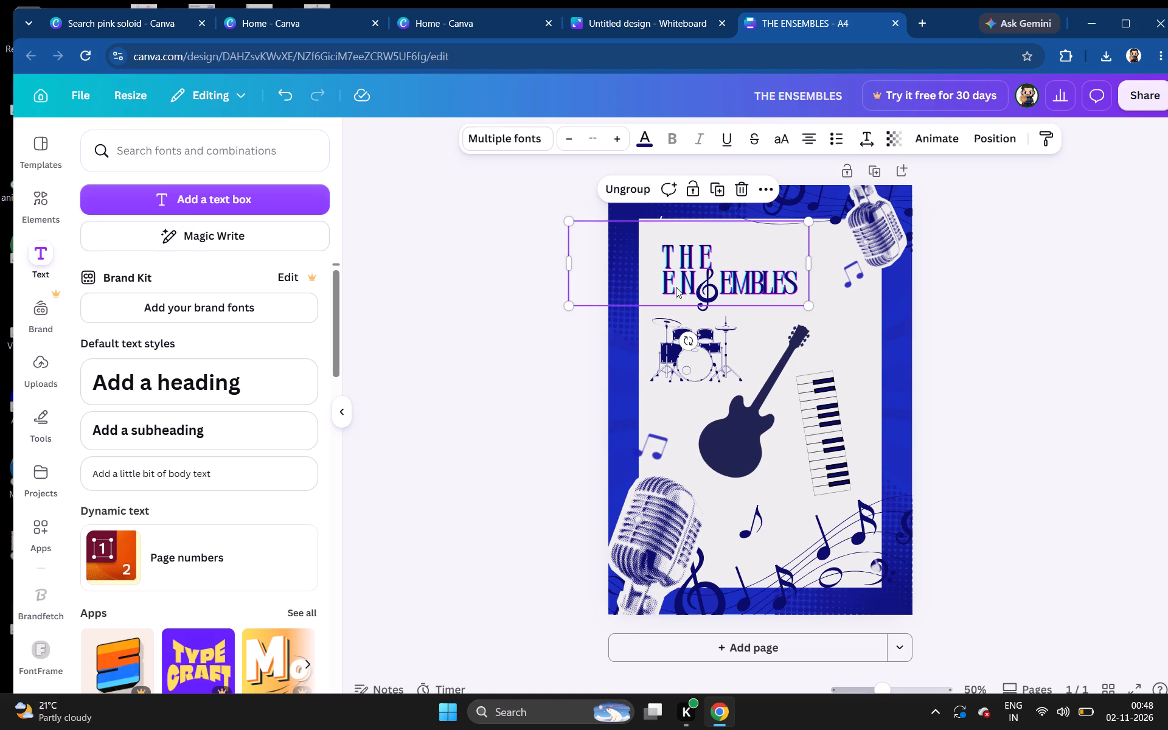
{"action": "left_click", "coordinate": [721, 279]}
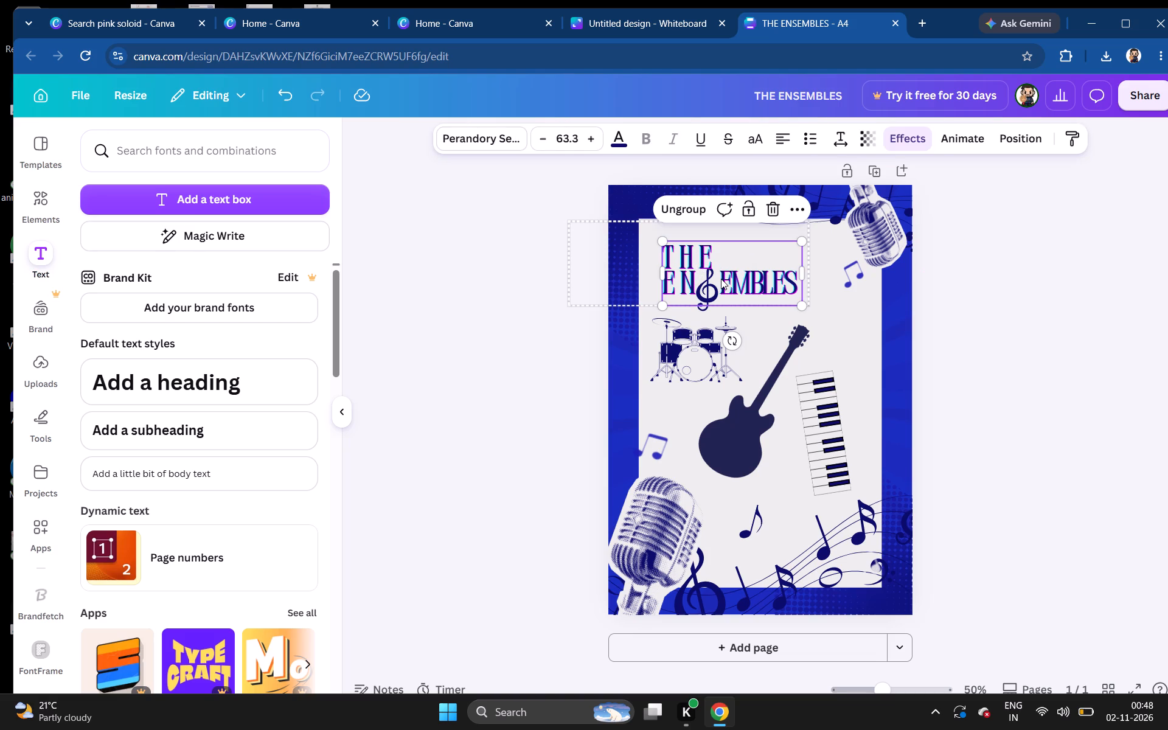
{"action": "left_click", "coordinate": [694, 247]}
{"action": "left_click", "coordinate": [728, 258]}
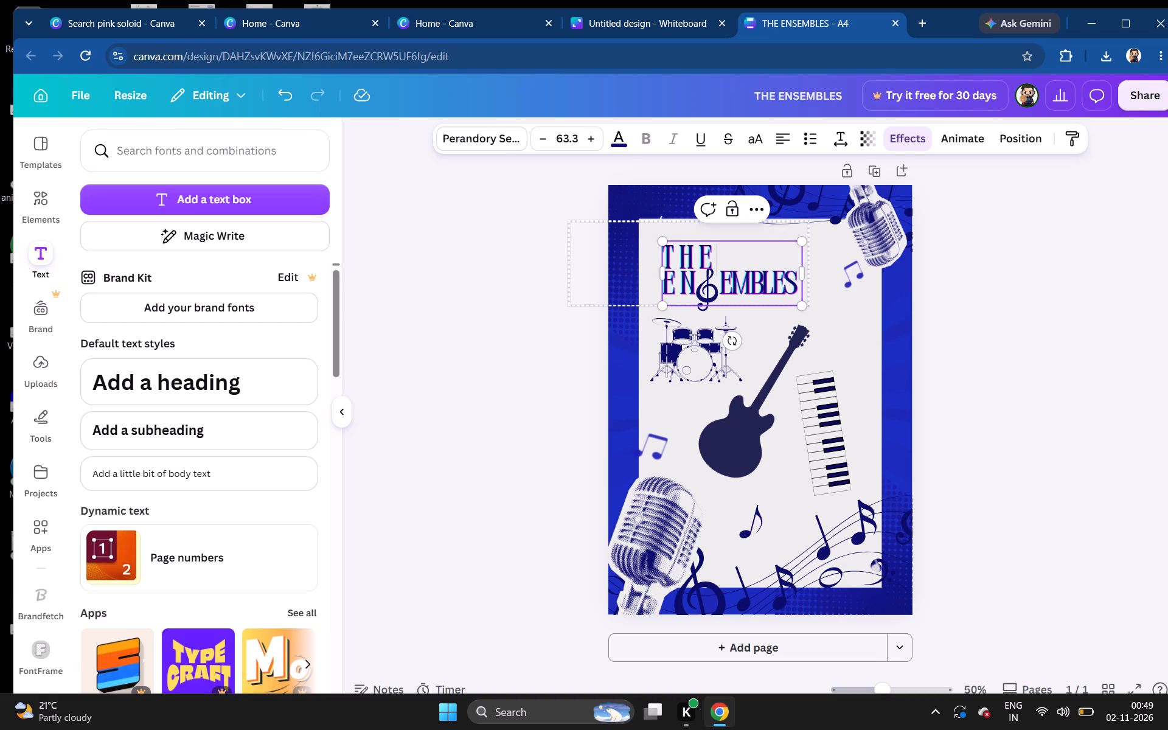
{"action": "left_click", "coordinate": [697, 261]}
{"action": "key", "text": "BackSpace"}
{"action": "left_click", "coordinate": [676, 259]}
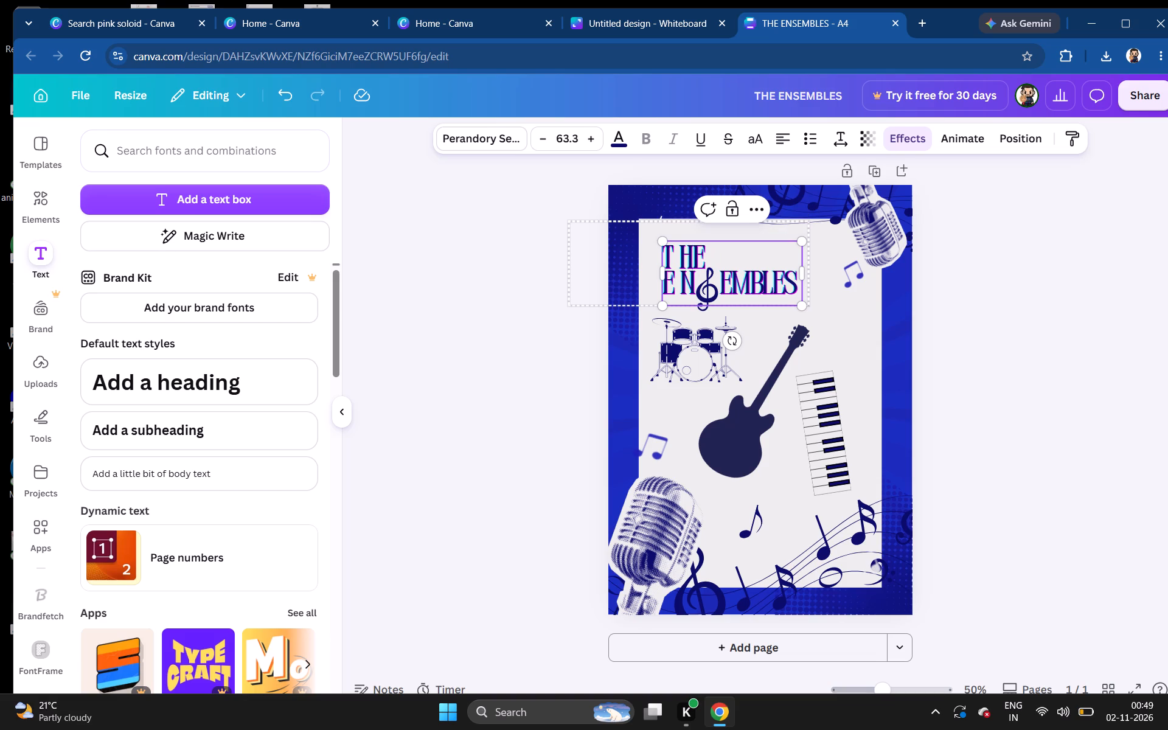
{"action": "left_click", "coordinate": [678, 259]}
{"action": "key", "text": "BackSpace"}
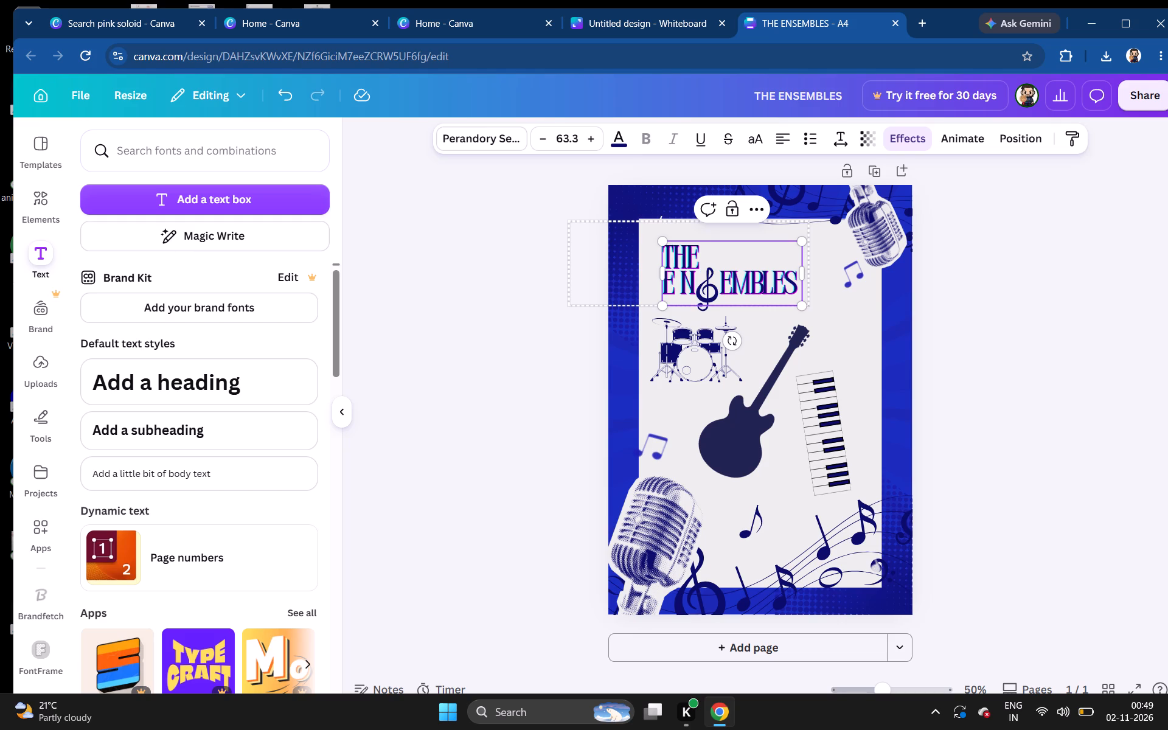
Delete the space between the E and N at the start of the heading's second line.
{"action": "left_click", "coordinate": [678, 277]}
{"action": "key", "text": "BackSpace"}
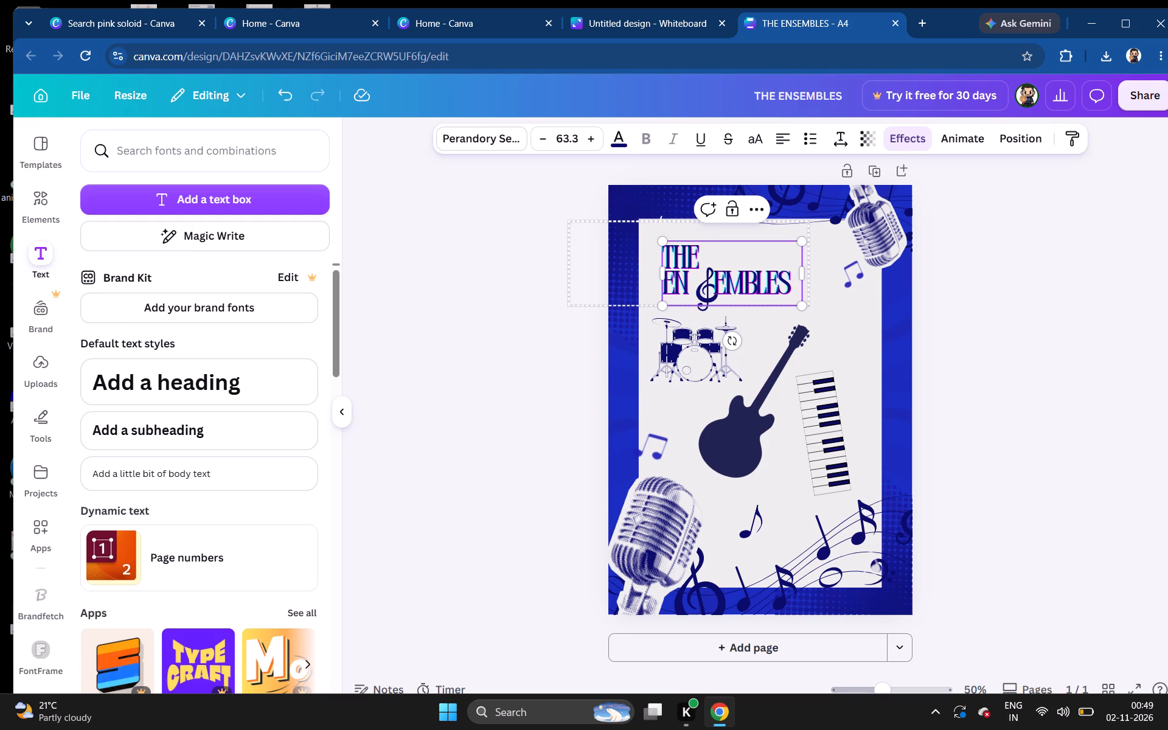
{"action": "left_click", "coordinate": [701, 290]}
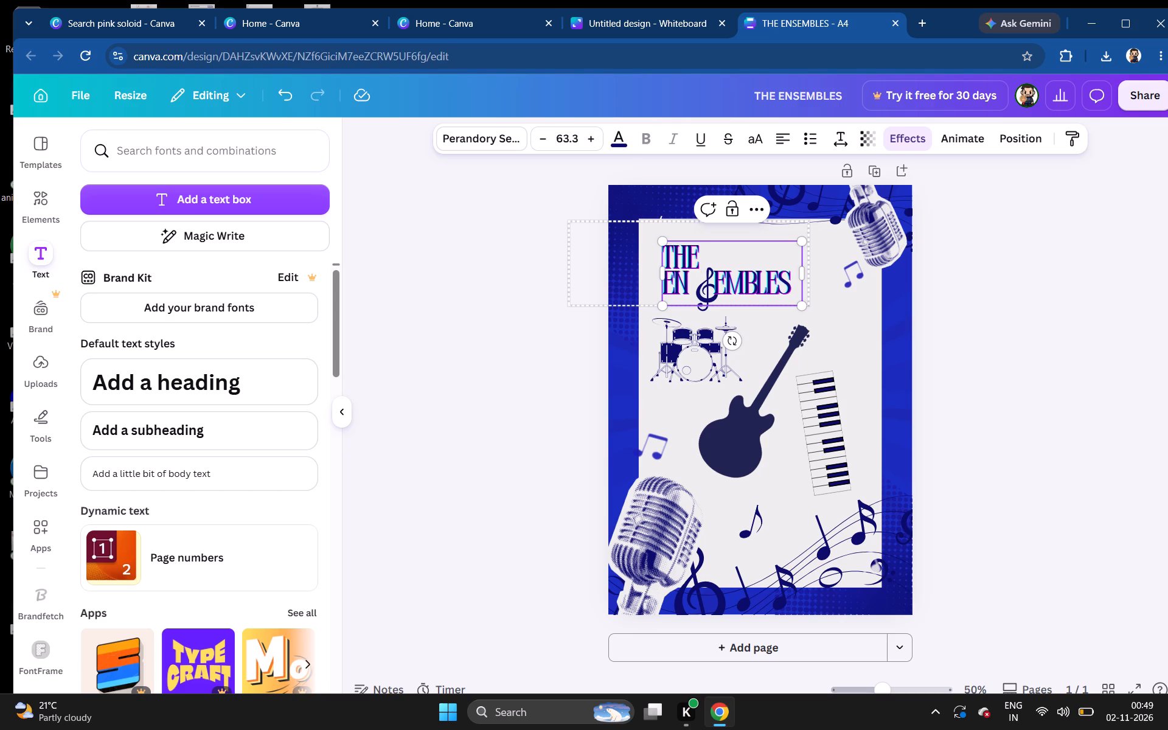
{"action": "left_click", "coordinate": [706, 290]}
Nudge the treble clef closer to the N so it sits between "EN" and "EMBLES" as the letter S.
{"action": "left_click_drag", "start_coordinate": [699, 310], "coordinate": [694, 310]}
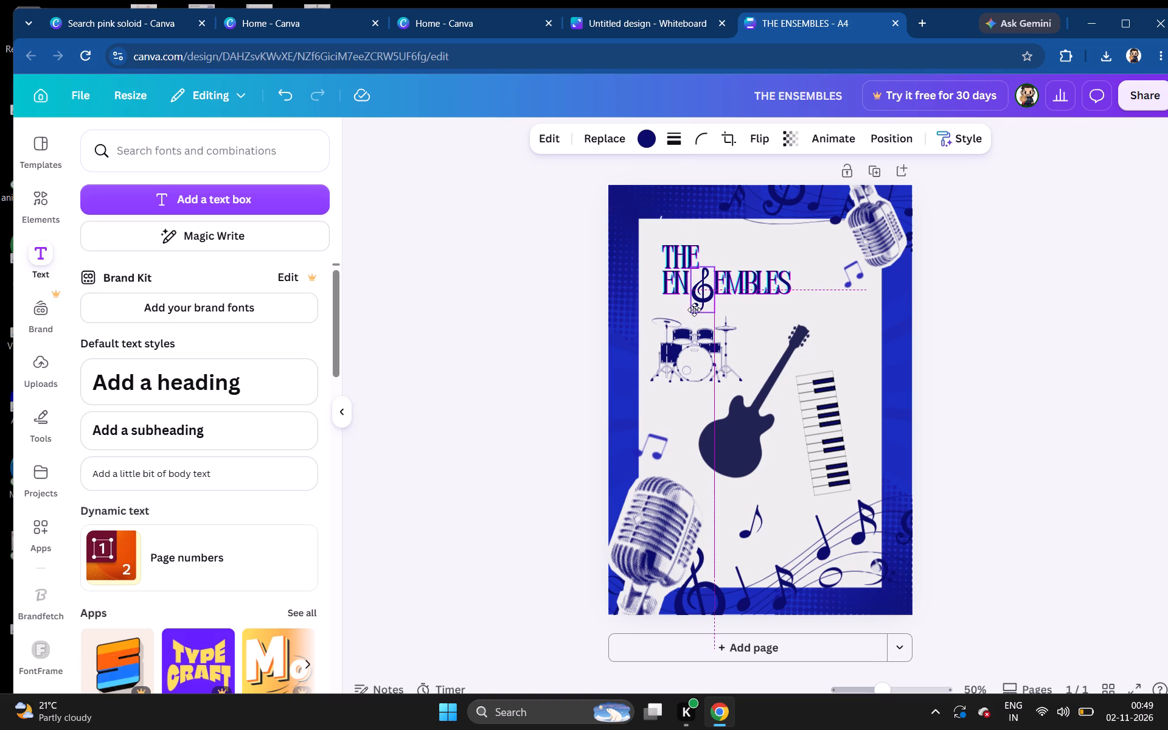
{"action": "left_click_drag", "start_coordinate": [694, 310], "coordinate": [692, 310]}
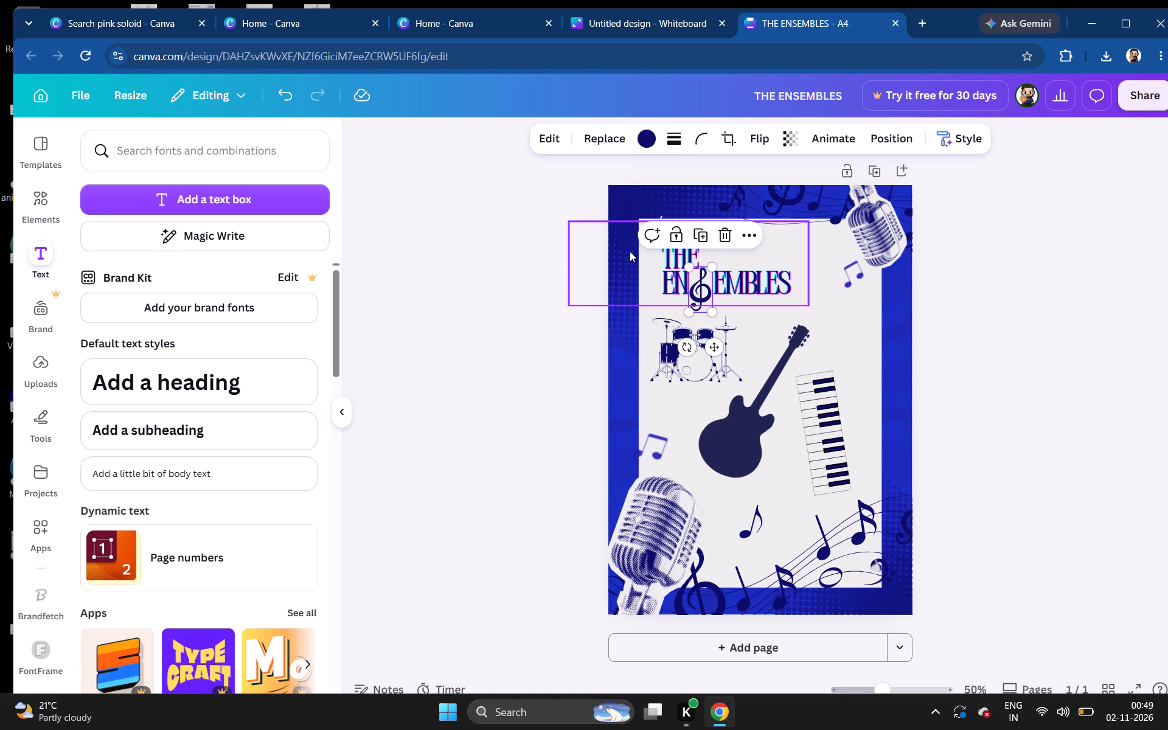
{"action": "left_click", "coordinate": [548, 362]}
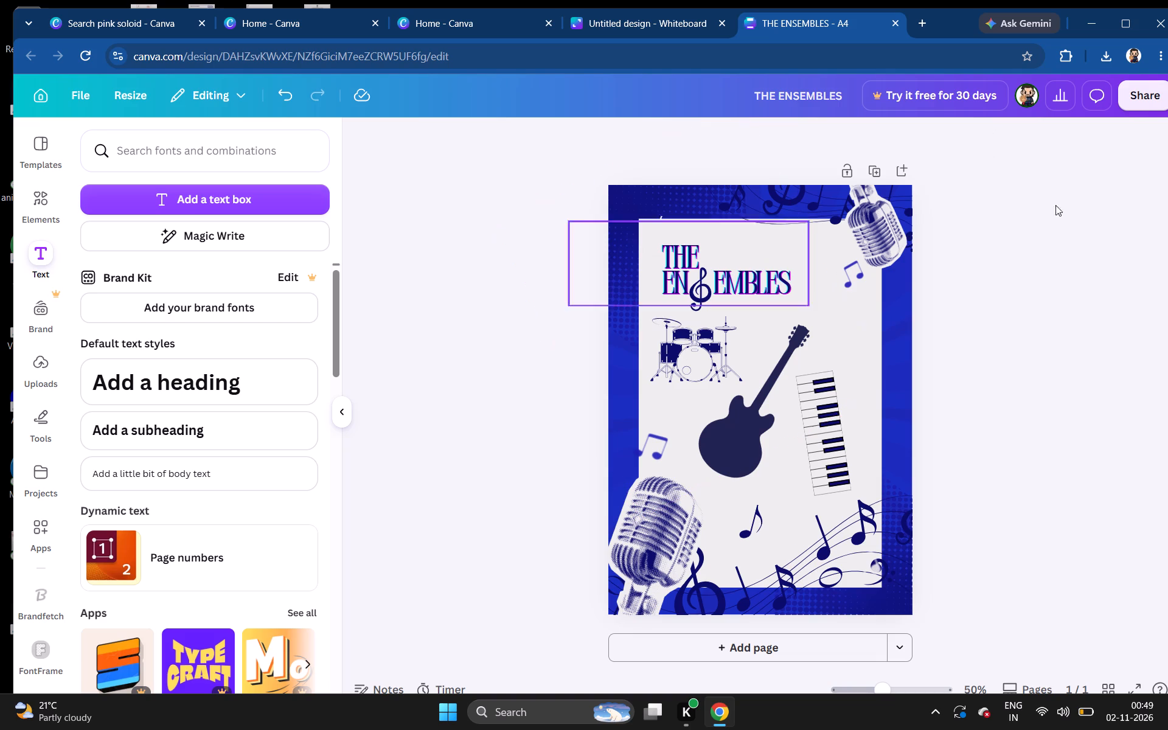
Download the finished design with the file type set to JPG.
{"action": "left_click", "coordinate": [1138, 96]}
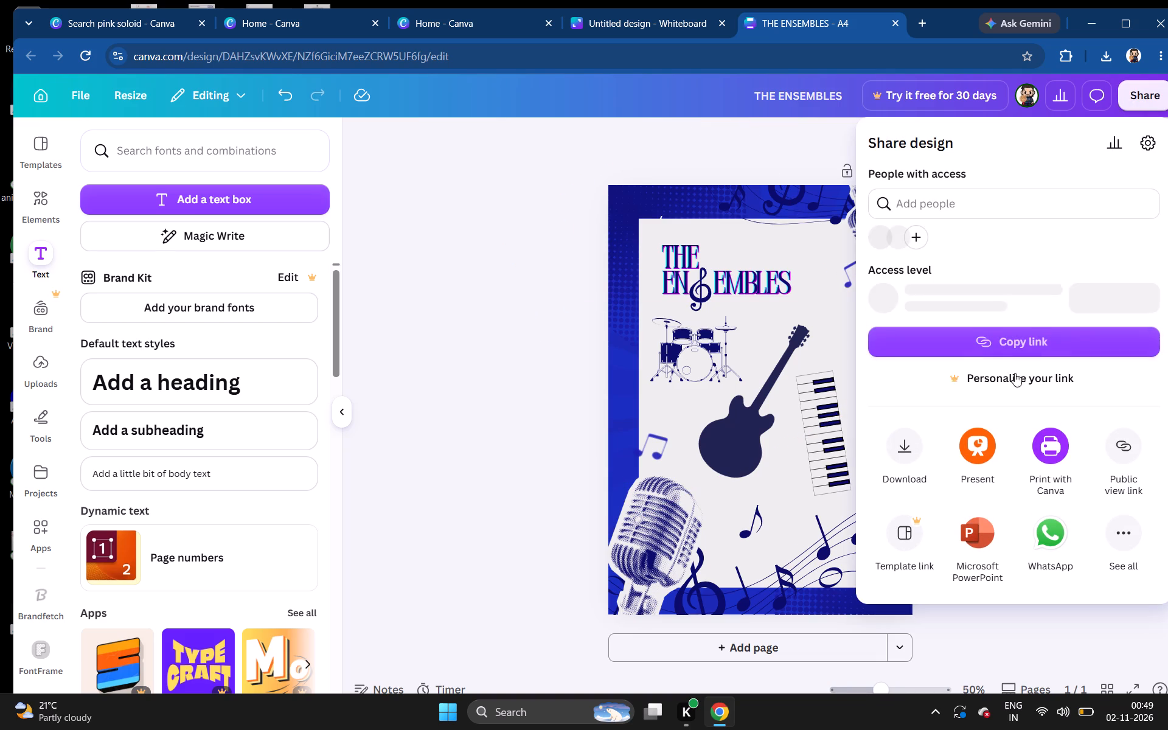
{"action": "left_click", "coordinate": [903, 448]}
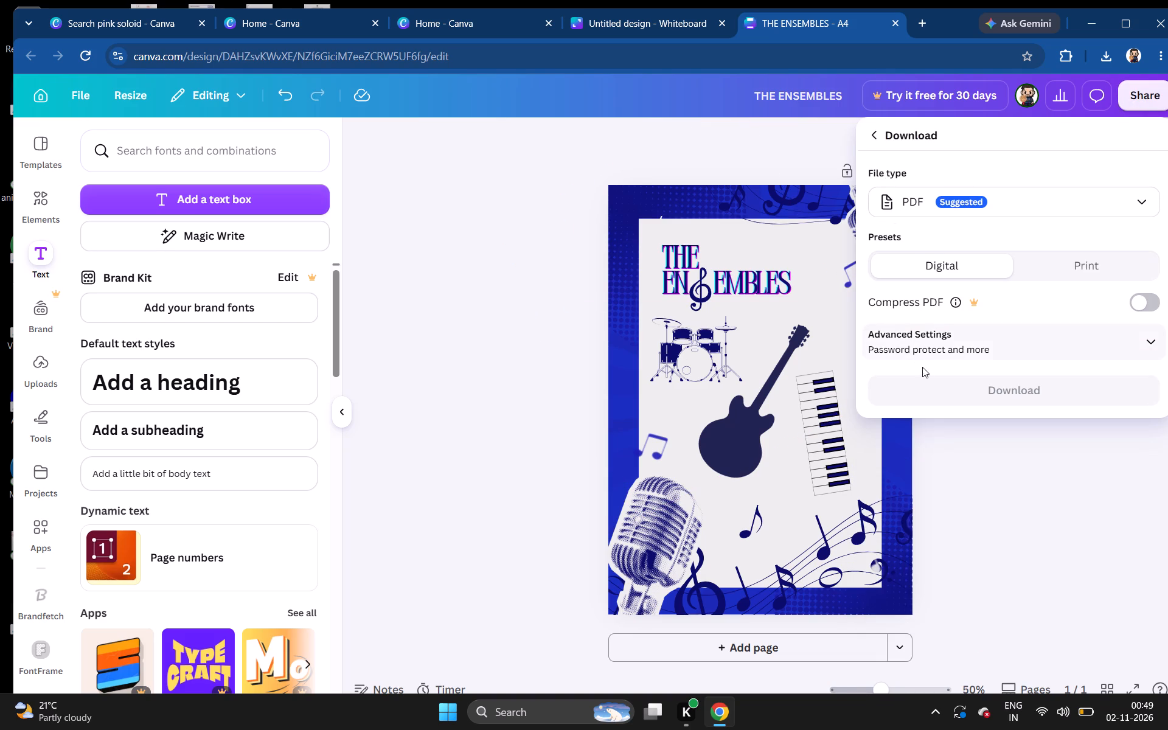
{"action": "left_click", "coordinate": [909, 207]}
{"action": "left_click", "coordinate": [885, 195]}
{"action": "left_click", "coordinate": [889, 193]}
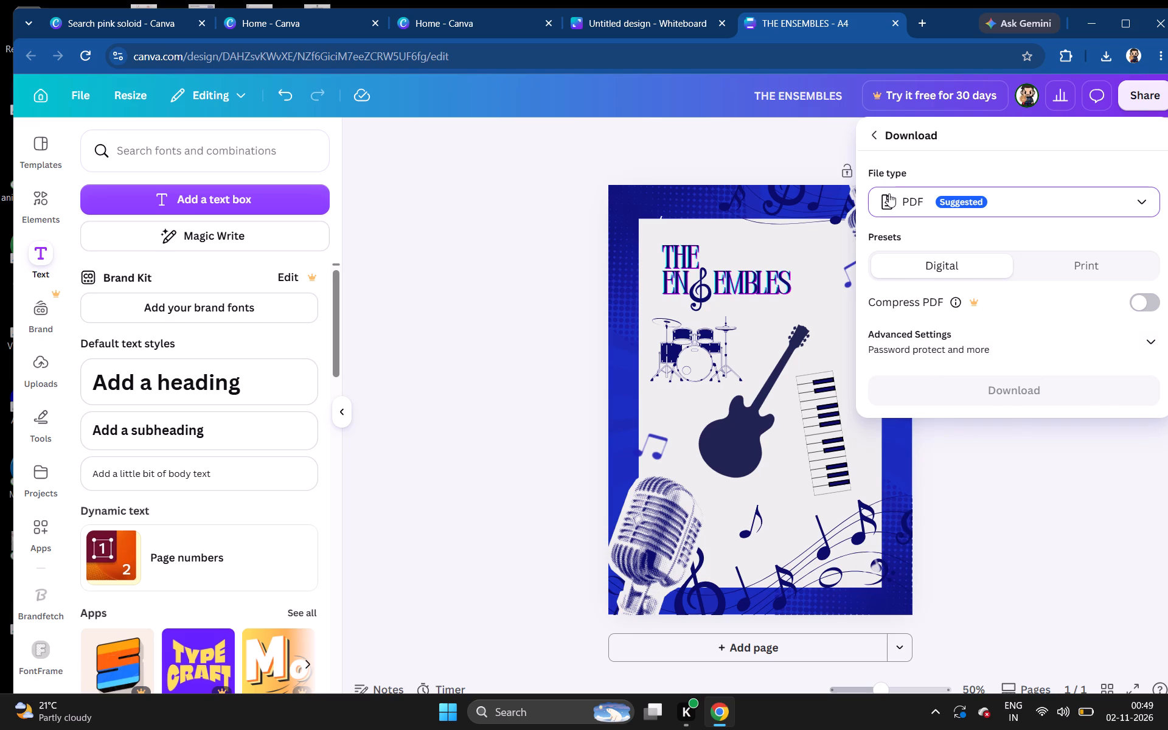
{"action": "left_click", "coordinate": [907, 237]}
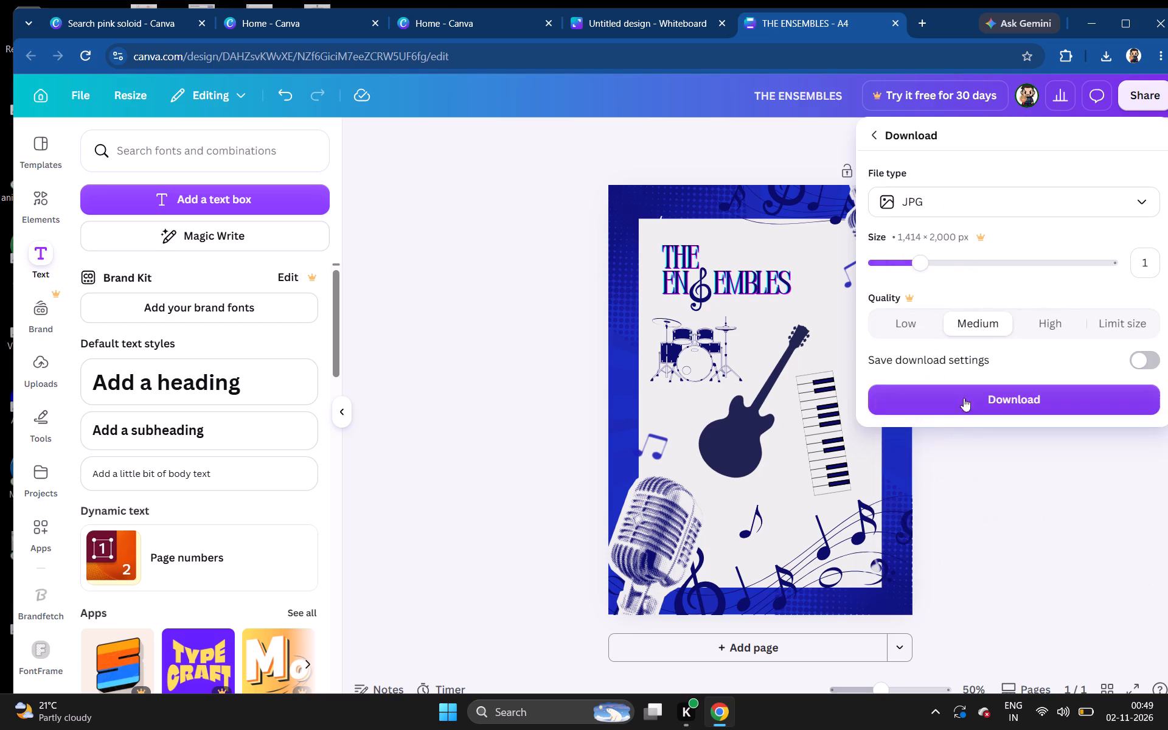
{"action": "left_click", "coordinate": [962, 404]}
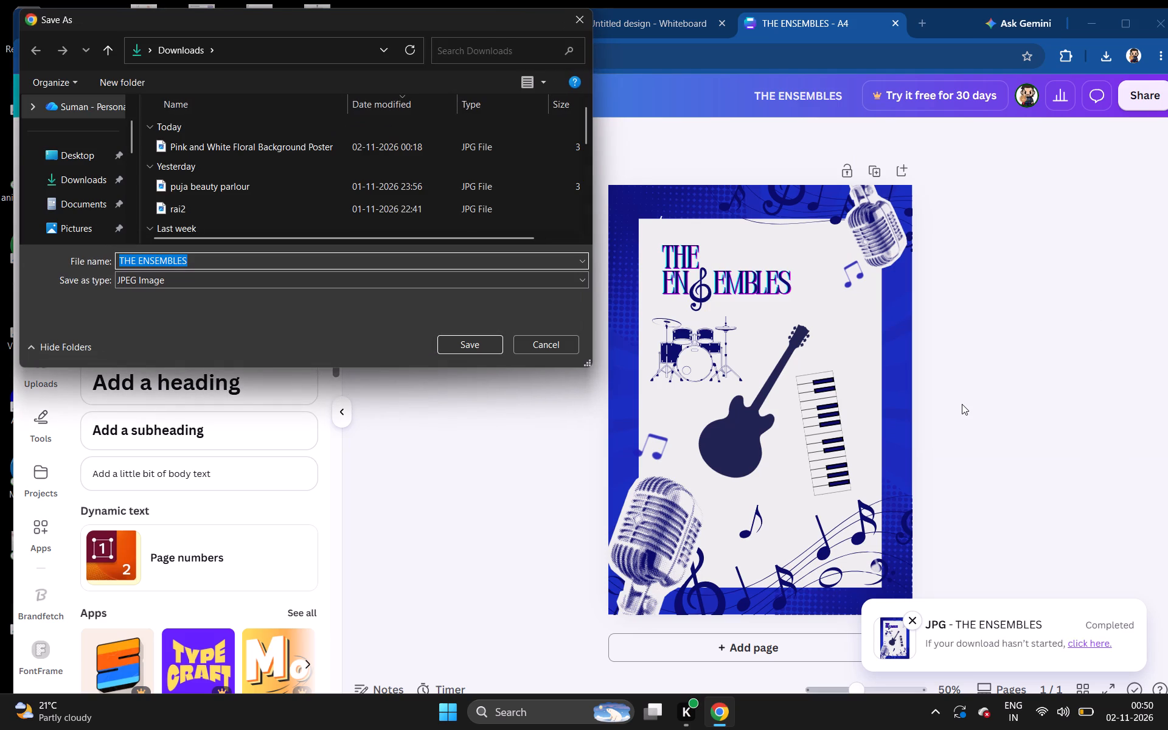
Save the JPEG image in the Downloads folder with the file name ENSEMBLES.
{"action": "key", "text": "BackSpace"}
{"action": "type", "text": "ENSEMBLES"}
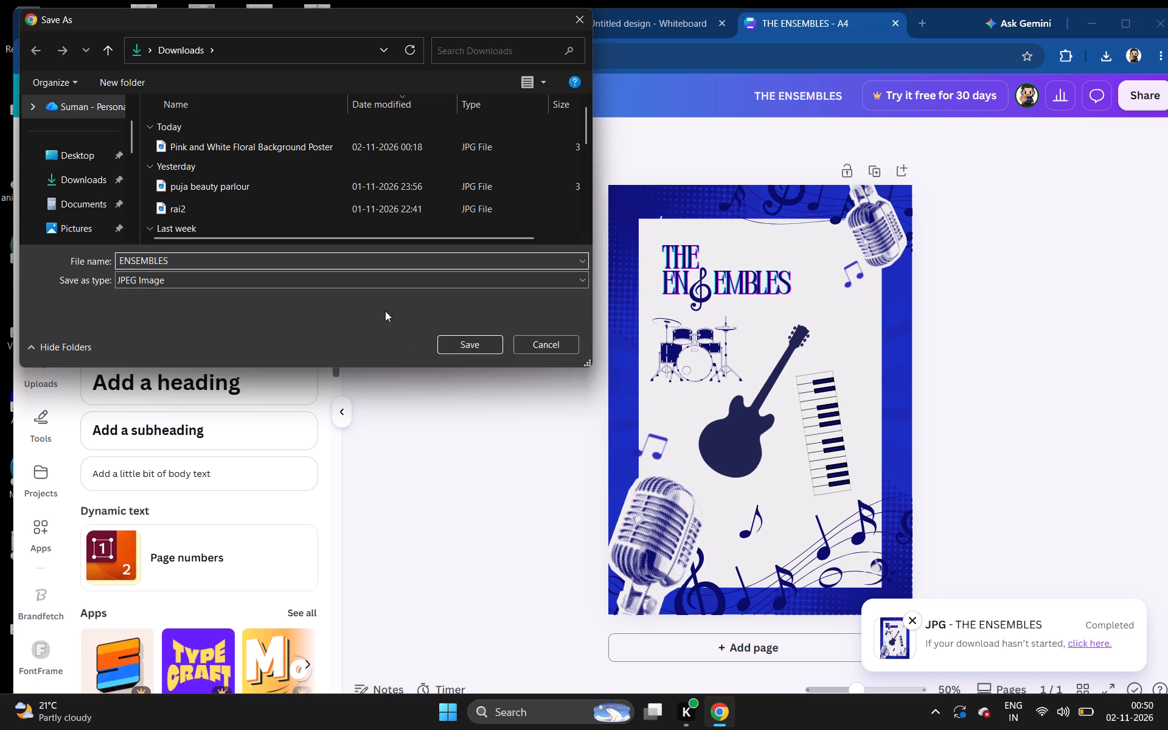
{"action": "left_click", "coordinate": [468, 342]}
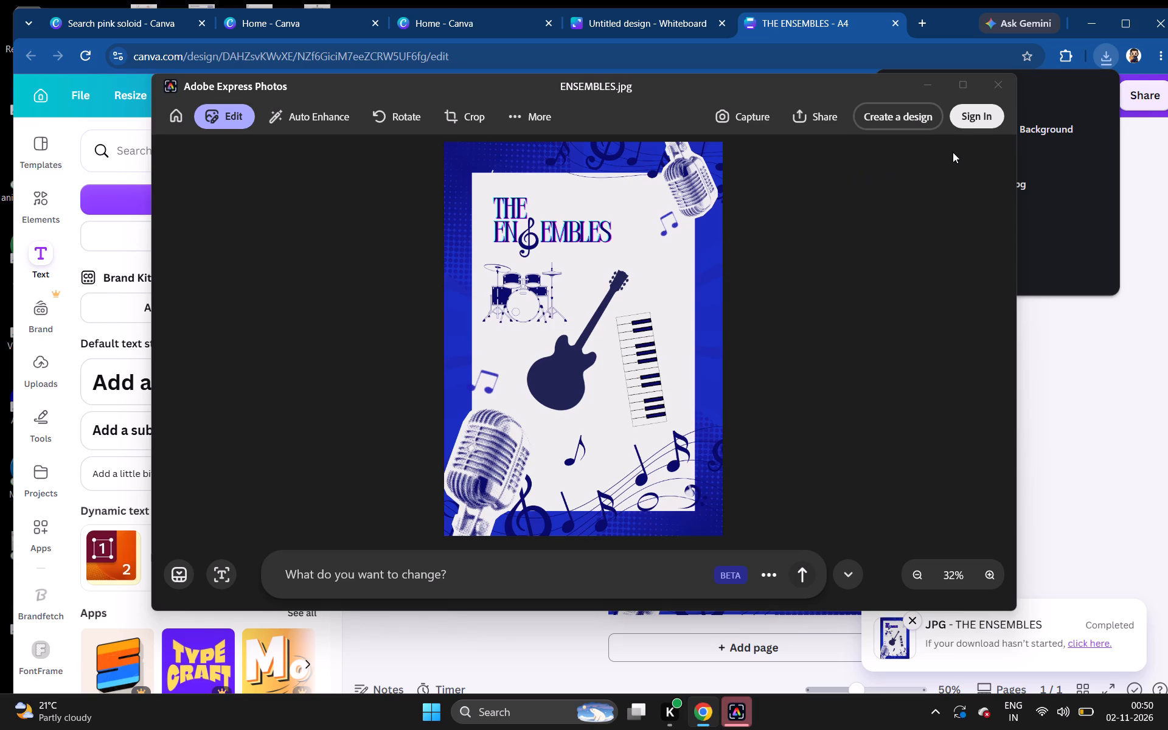
Close the exported picture in Adobe Express Photos, dismiss the recent downloads list, and close the browser window.
{"action": "left_click", "coordinate": [1002, 89]}
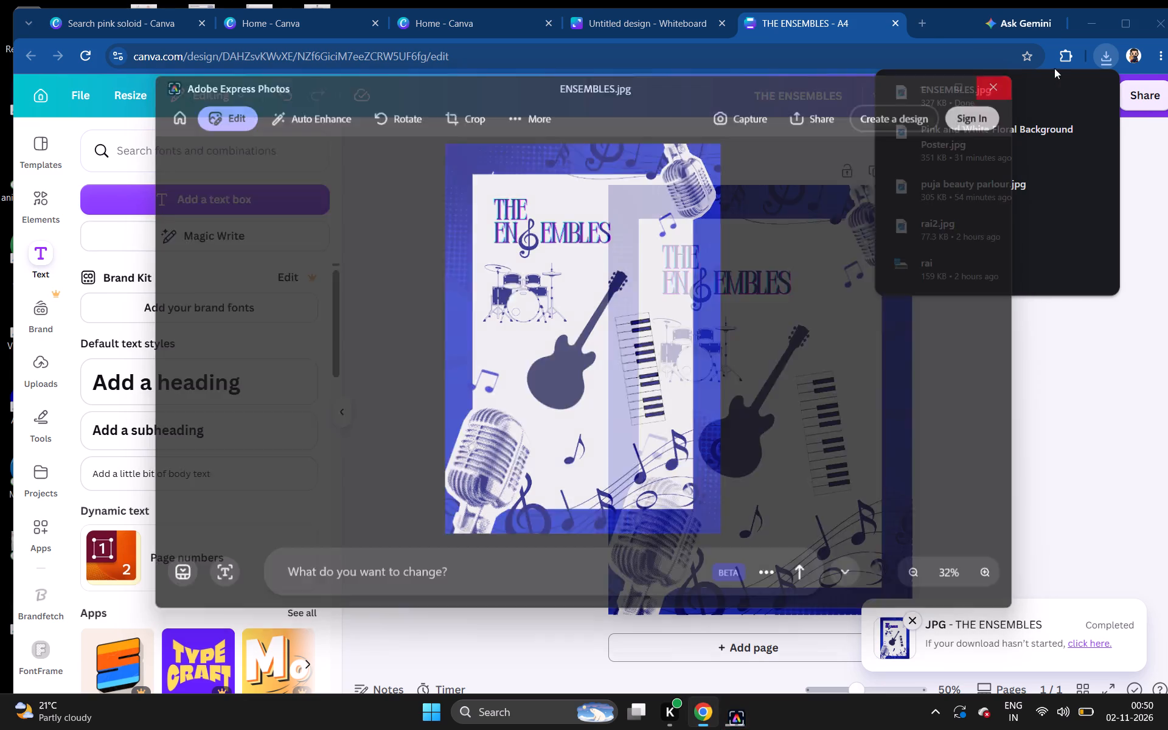
{"action": "left_click", "coordinate": [1081, 333]}
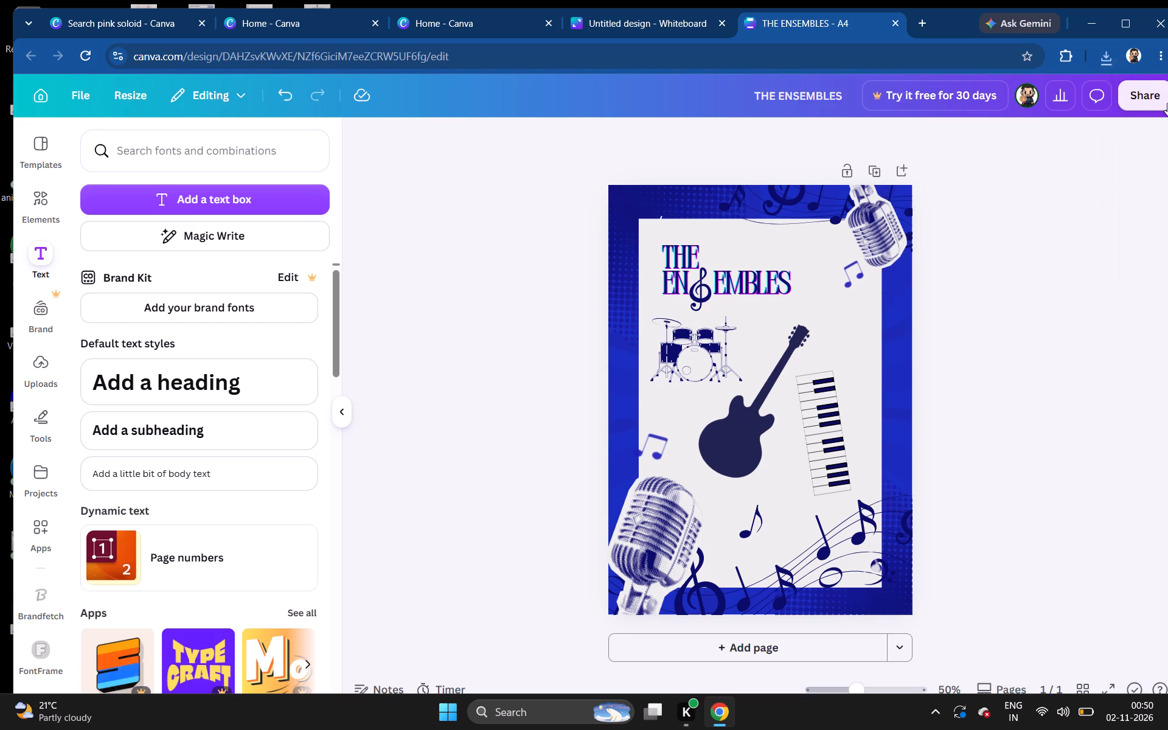
{"action": "left_click", "coordinate": [1166, 23]}
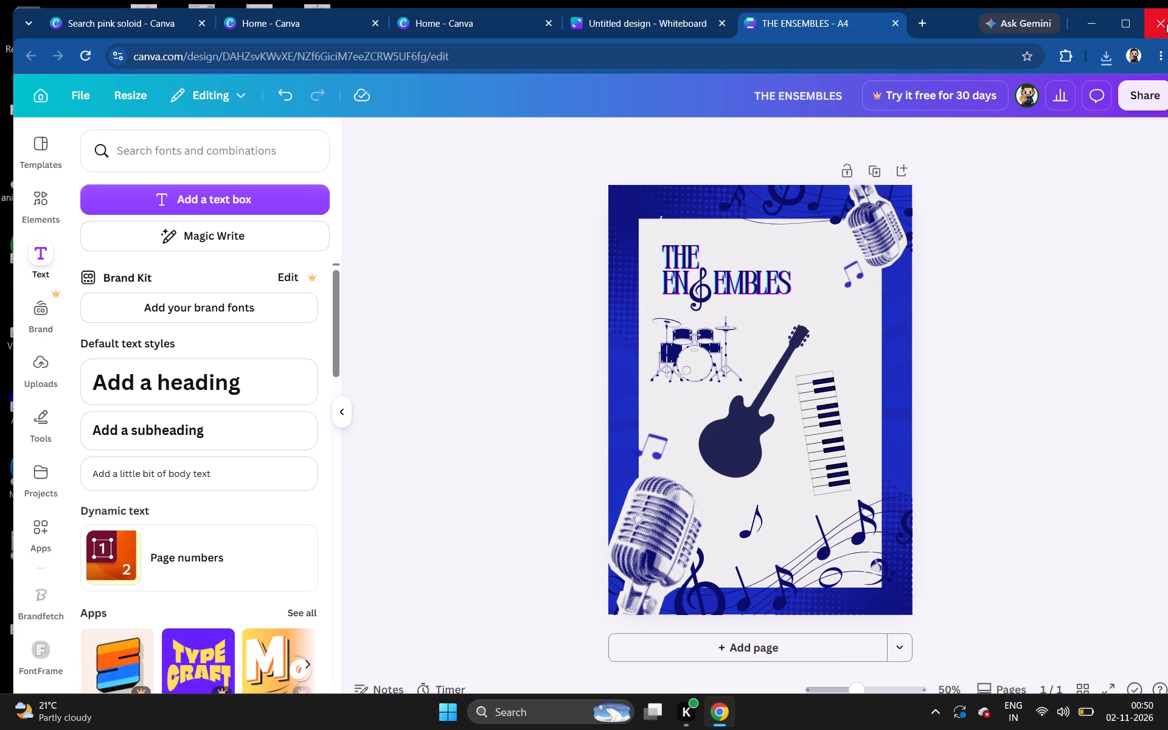